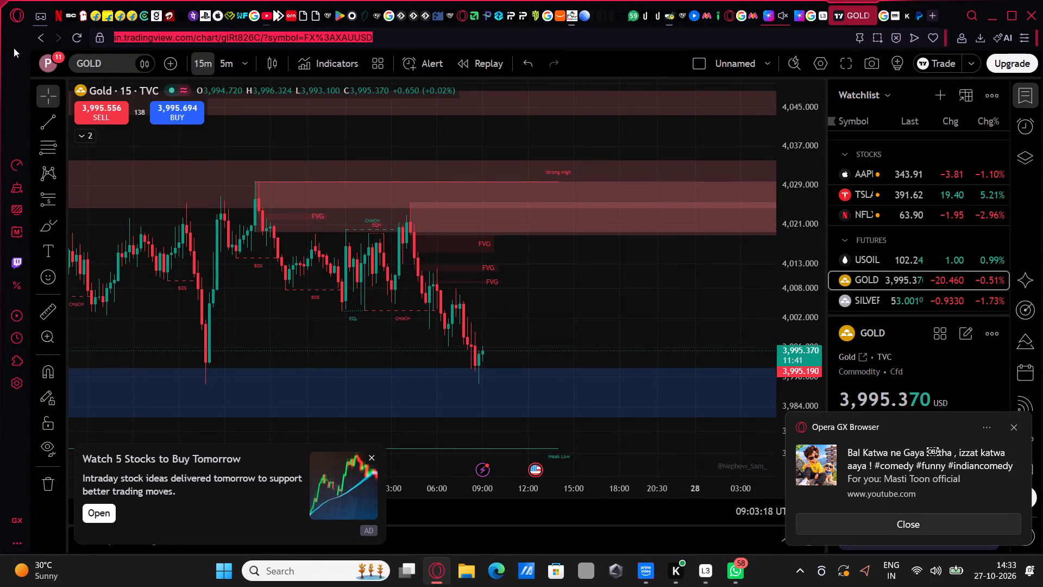
Switch the chart symbol from GOLD to the XAUUSD commodity CFD listed as XAU/USD Spot - Gold.
{"action": "left_click", "coordinate": [111, 64]}
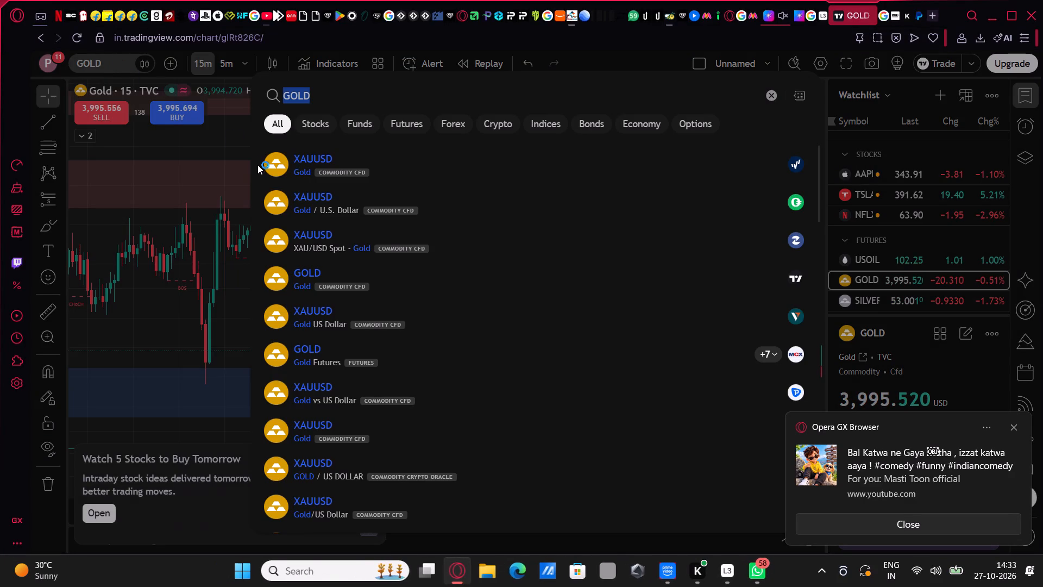
{"action": "left_click", "coordinate": [306, 233]}
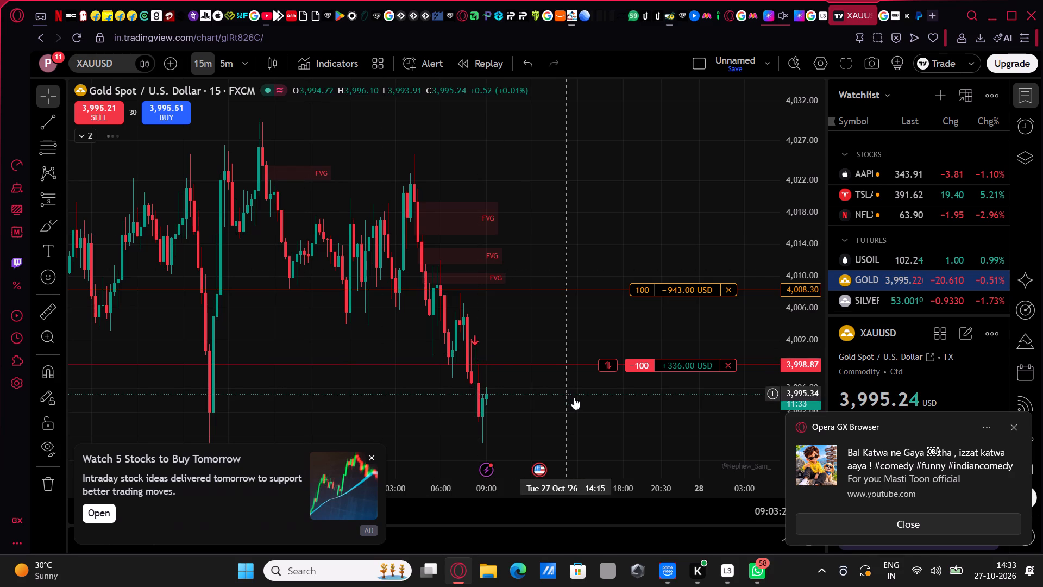
Adjust the target level of the earlier short position, the one starting before the active trade's, to about 3,985.69.
{"action": "left_click", "coordinate": [575, 399]}
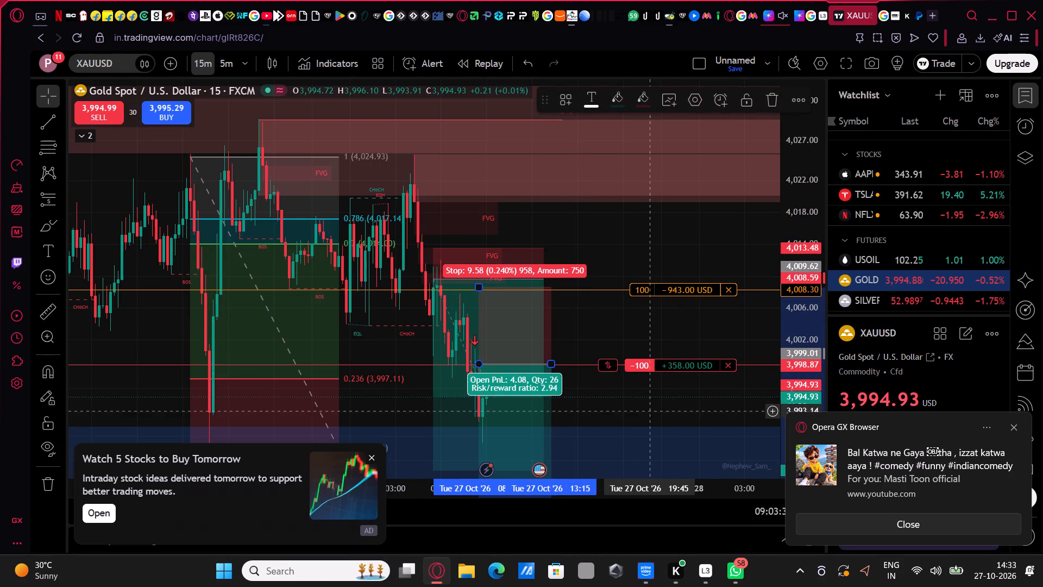
{"action": "left_click_drag", "start_coordinate": [651, 411], "coordinate": [654, 264]}
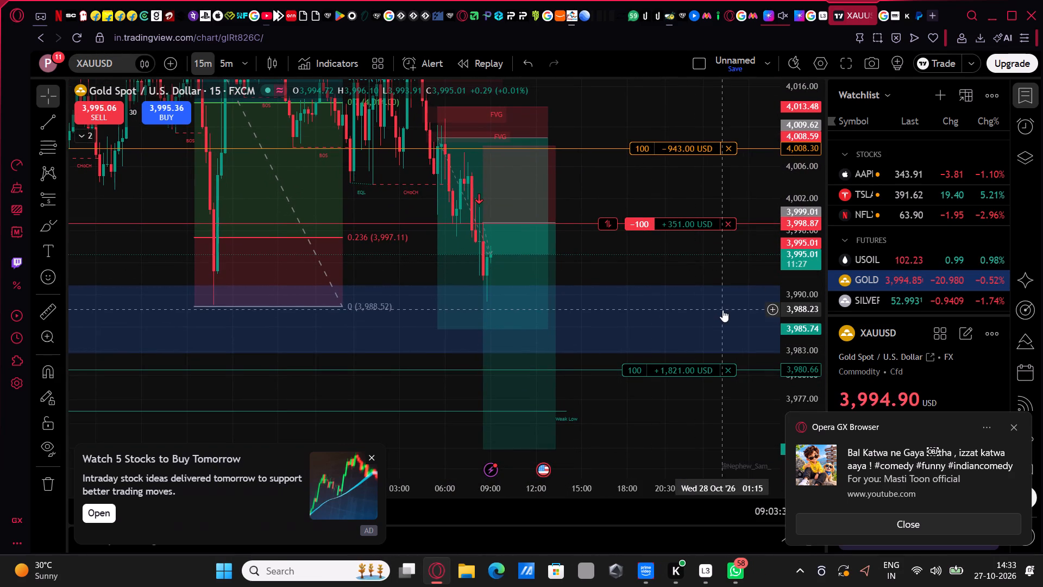
{"action": "left_click_drag", "start_coordinate": [790, 279], "coordinate": [791, 303]}
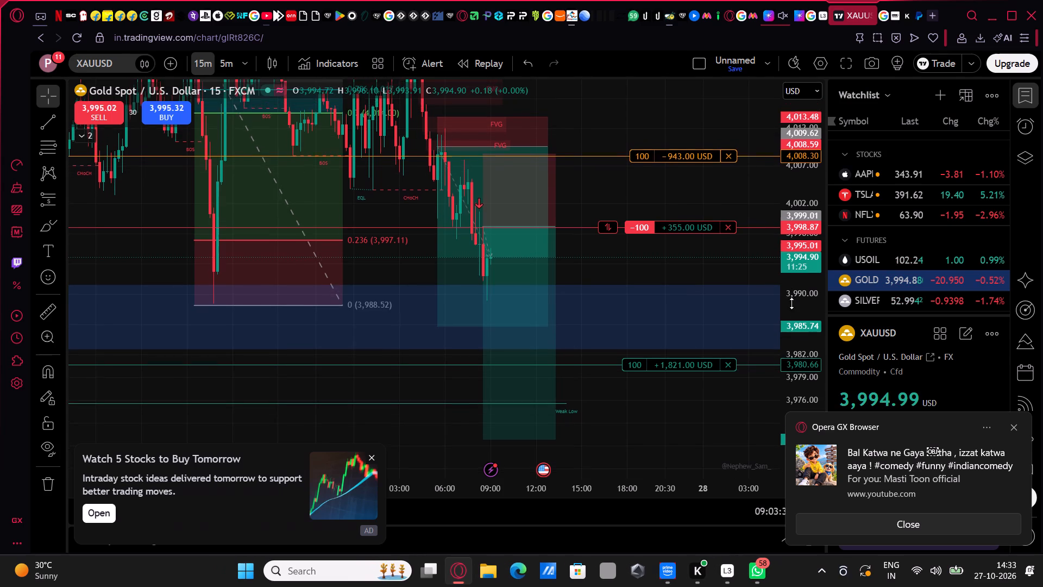
{"action": "left_click_drag", "start_coordinate": [791, 303], "coordinate": [793, 315]}
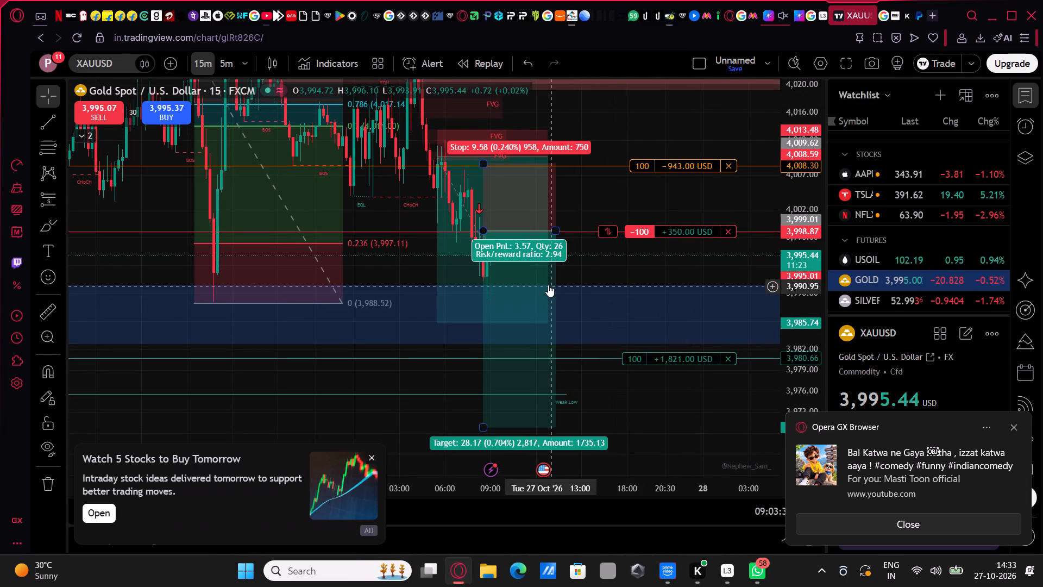
{"action": "left_click_drag", "start_coordinate": [438, 319], "coordinate": [438, 307]}
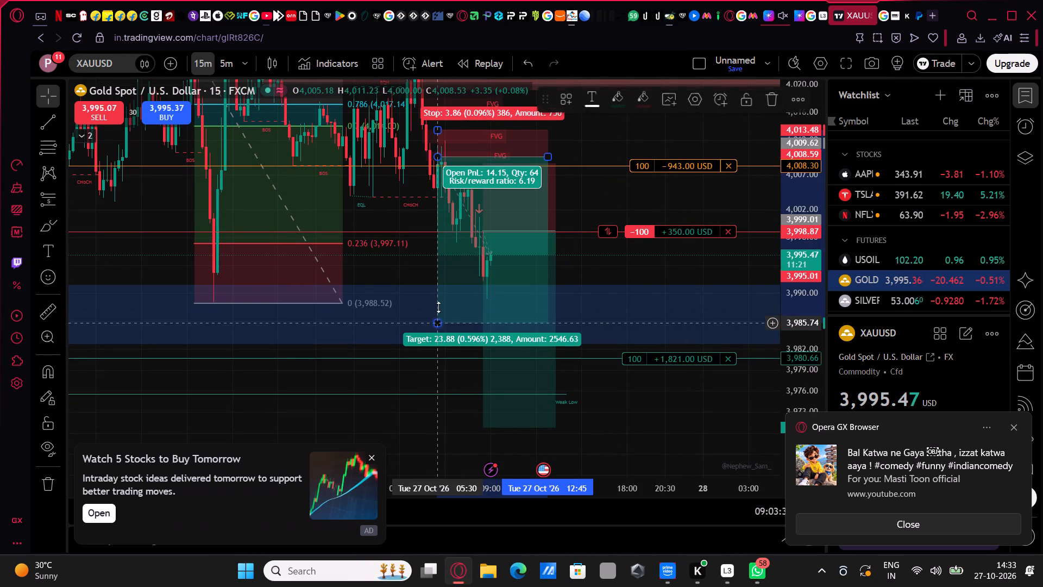
{"action": "left_click_drag", "start_coordinate": [438, 307], "coordinate": [440, 298]}
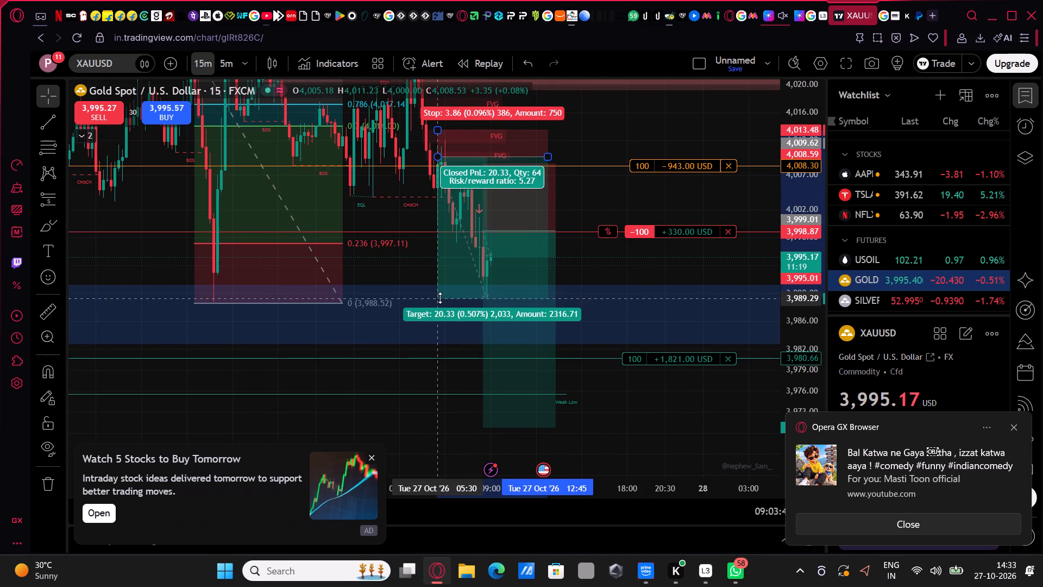
{"action": "left_click_drag", "start_coordinate": [440, 298], "coordinate": [446, 327]}
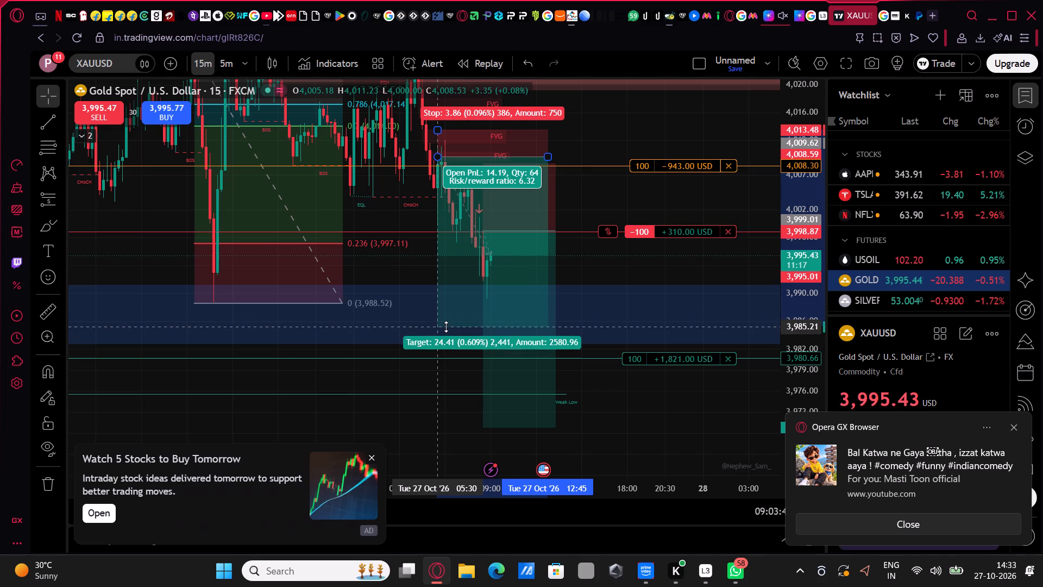
{"action": "left_click_drag", "start_coordinate": [446, 327], "coordinate": [447, 323]}
{"action": "left_click", "coordinate": [613, 278]}
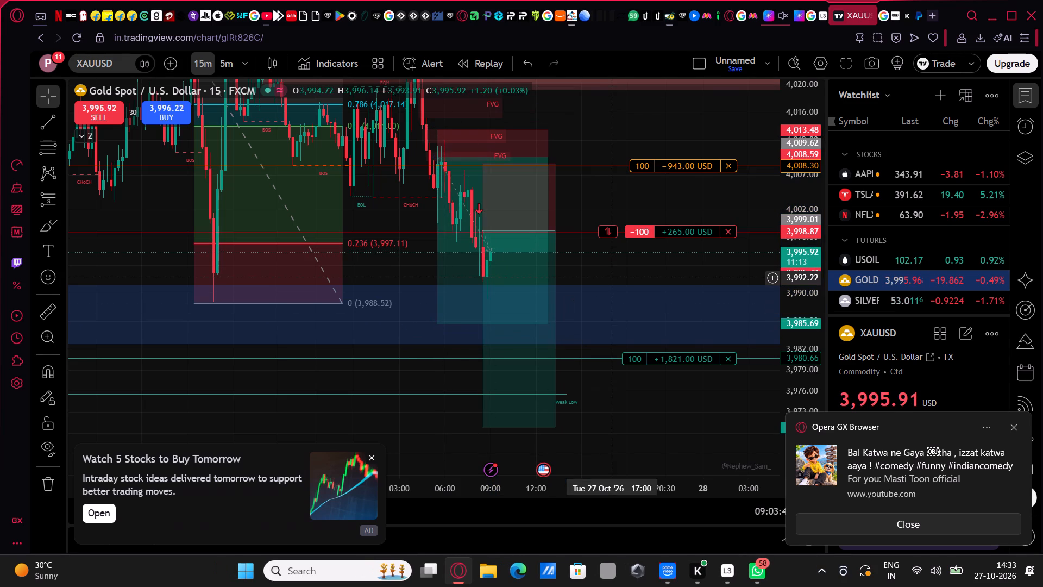
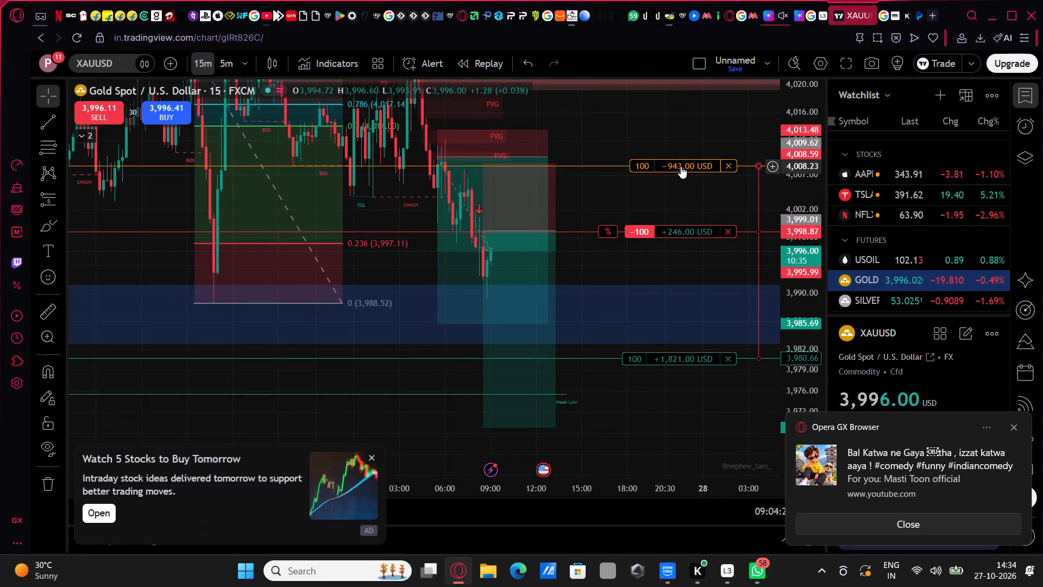
Lower the open short's stop-loss order to 4,002.27 and its position drawing's stop to about 4,002.36, then apply the order change.
{"action": "left_click_drag", "start_coordinate": [681, 165], "coordinate": [680, 196]}
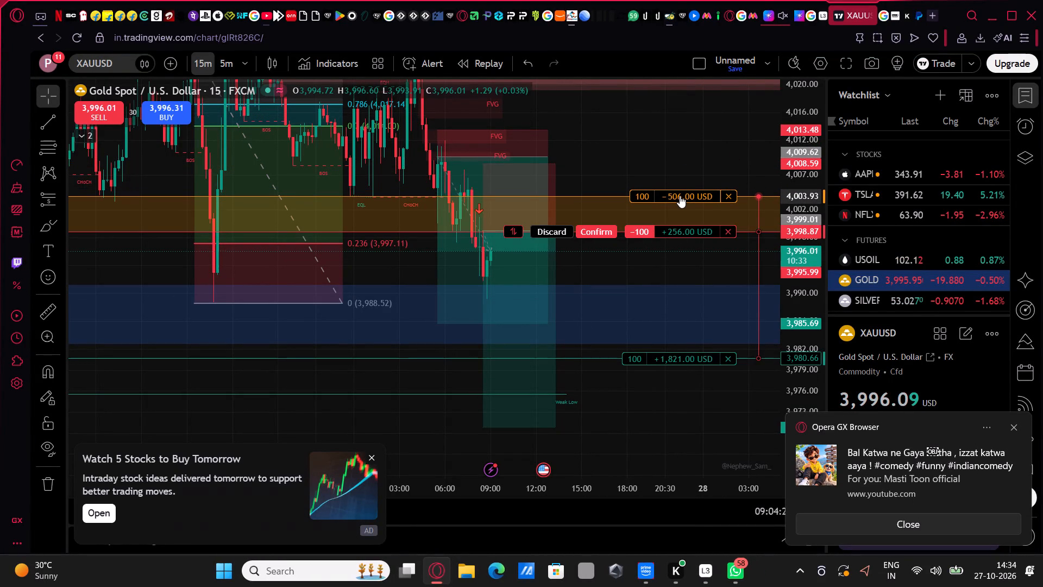
{"action": "left_click_drag", "start_coordinate": [680, 196], "coordinate": [680, 212]}
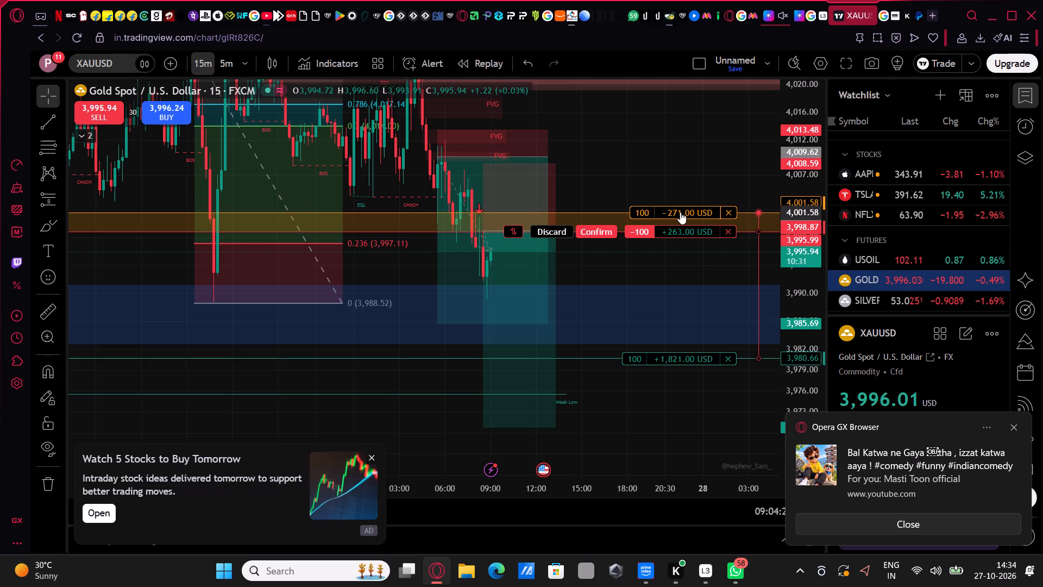
{"action": "left_click_drag", "start_coordinate": [680, 212], "coordinate": [680, 208]}
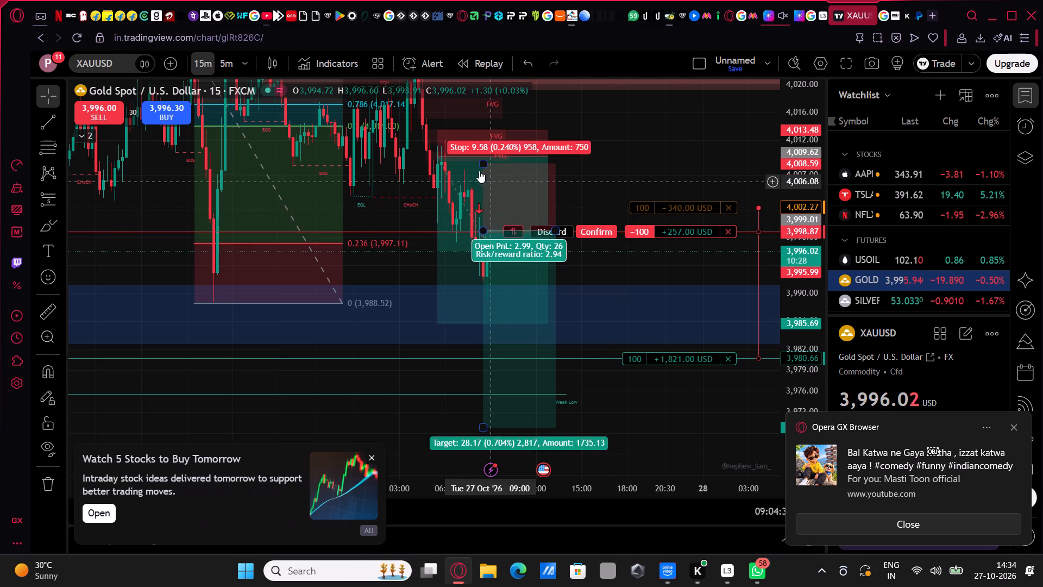
{"action": "left_click_drag", "start_coordinate": [482, 164], "coordinate": [488, 205]}
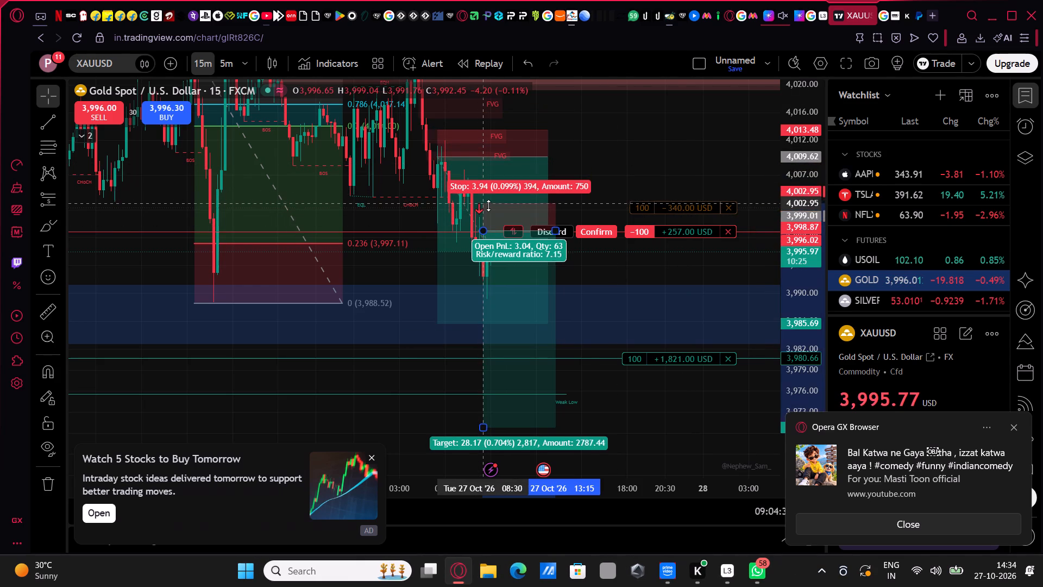
{"action": "left_click_drag", "start_coordinate": [488, 205], "coordinate": [488, 207]}
{"action": "left_click", "coordinate": [588, 229]}
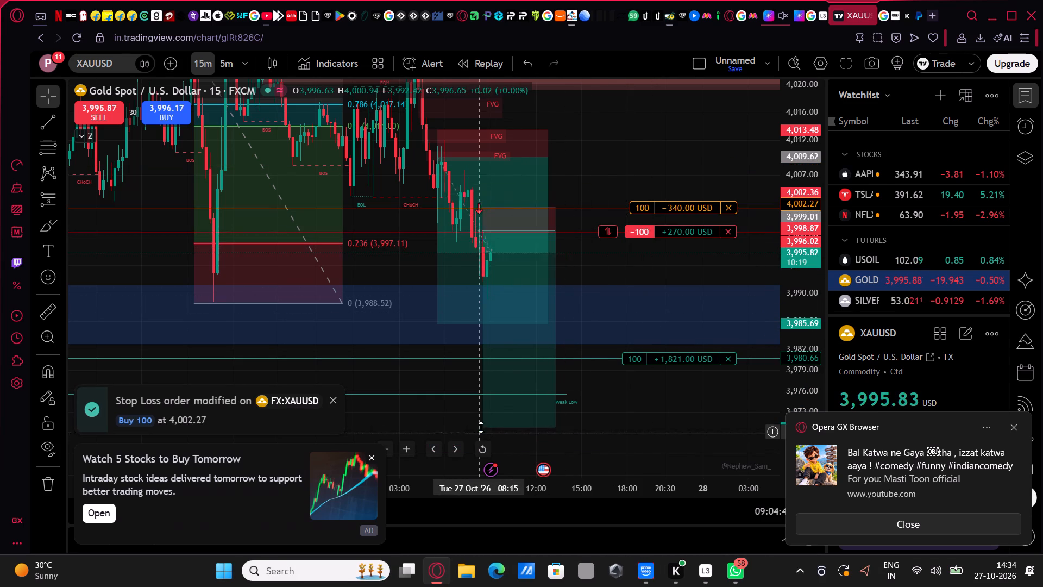
Raise the target level of the active trade's short position drawing to about 3,985.11.
{"action": "left_click_drag", "start_coordinate": [482, 429], "coordinate": [475, 352]}
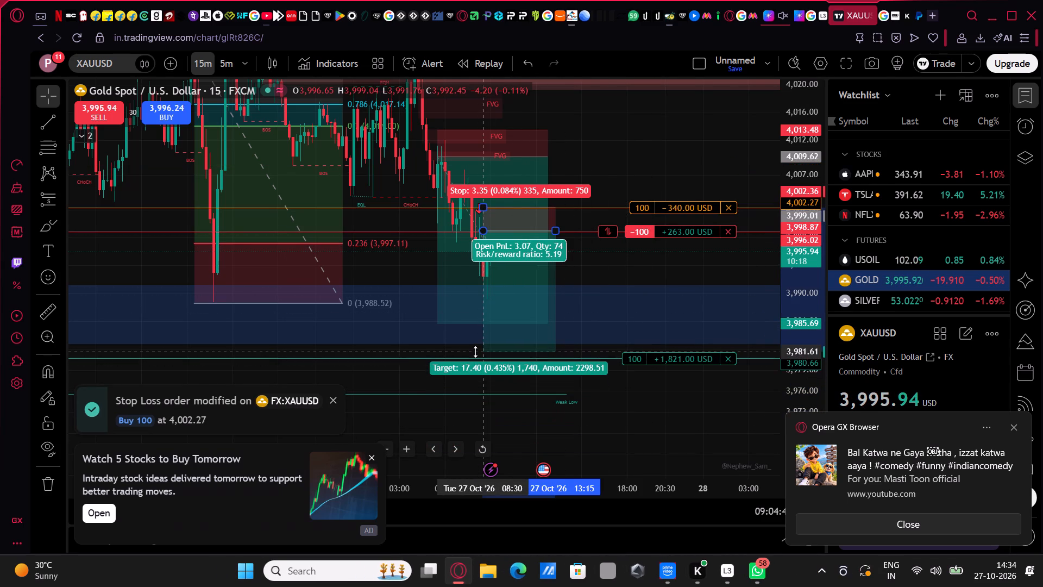
{"action": "left_click_drag", "start_coordinate": [475, 352], "coordinate": [470, 329]}
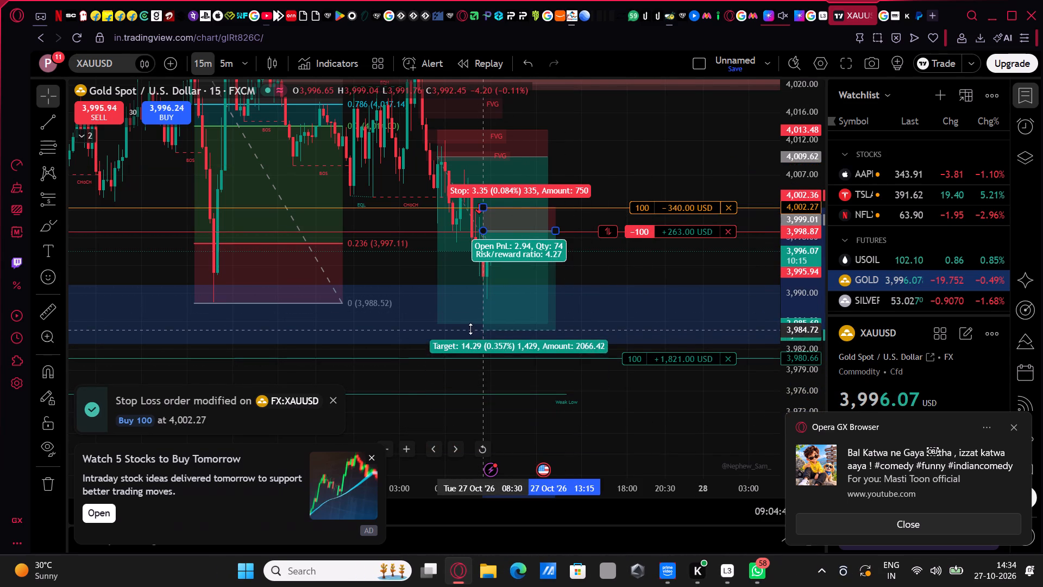
{"action": "left_click_drag", "start_coordinate": [470, 329], "coordinate": [470, 327]}
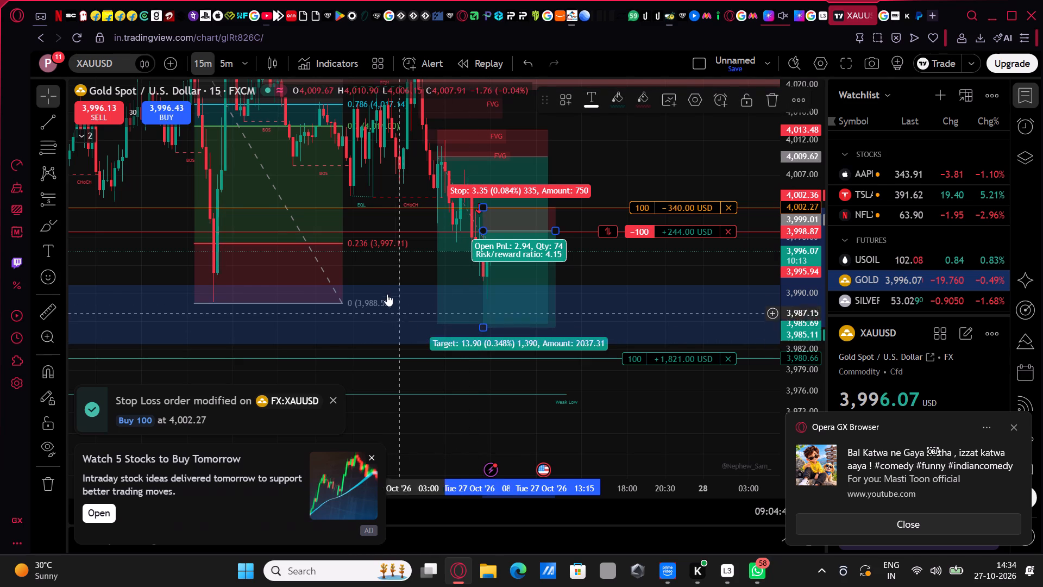
{"action": "left_click", "coordinate": [387, 291]}
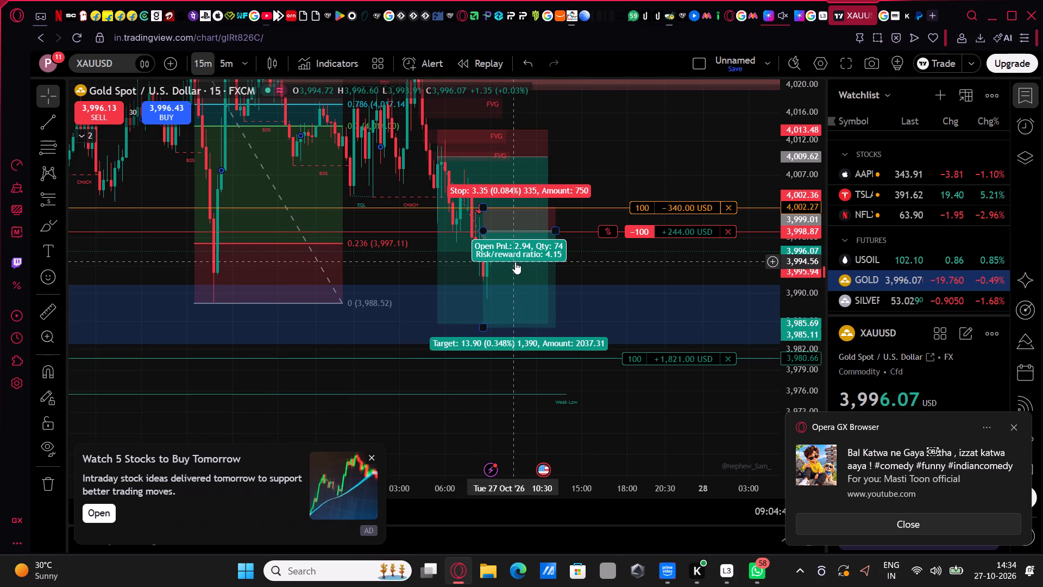
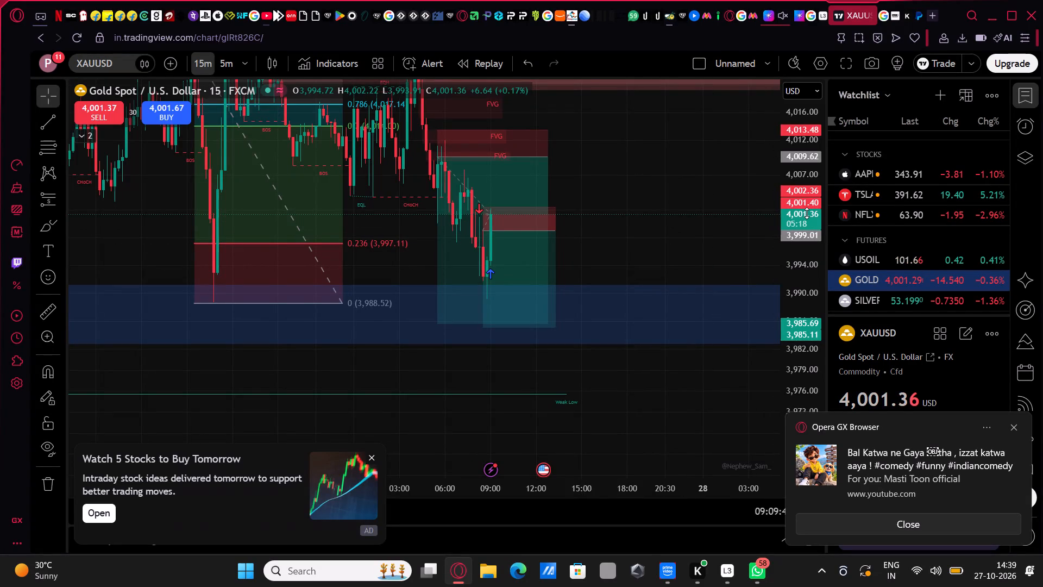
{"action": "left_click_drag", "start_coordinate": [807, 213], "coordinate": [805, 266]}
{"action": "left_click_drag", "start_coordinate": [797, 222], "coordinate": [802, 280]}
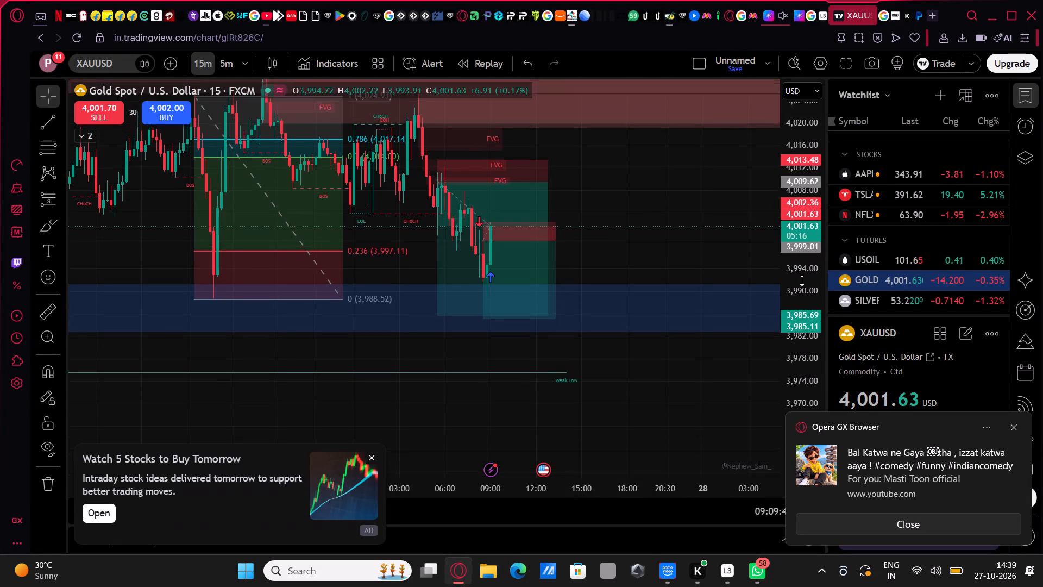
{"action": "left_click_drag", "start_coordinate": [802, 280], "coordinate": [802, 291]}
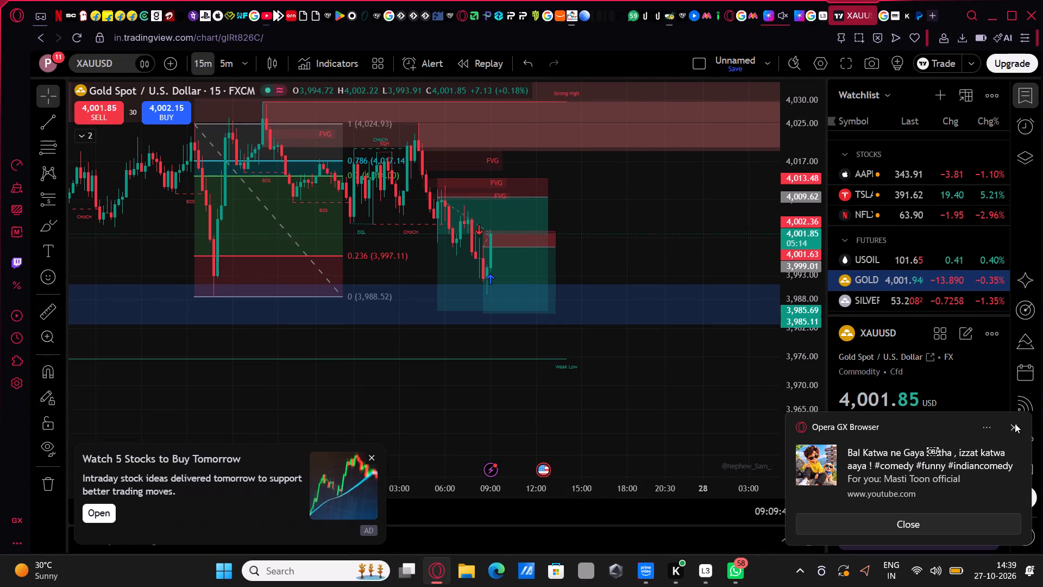
Dismiss the browser's YouTube video notification covering the symbol details beside the gold chart.
{"action": "left_click", "coordinate": [1014, 422]}
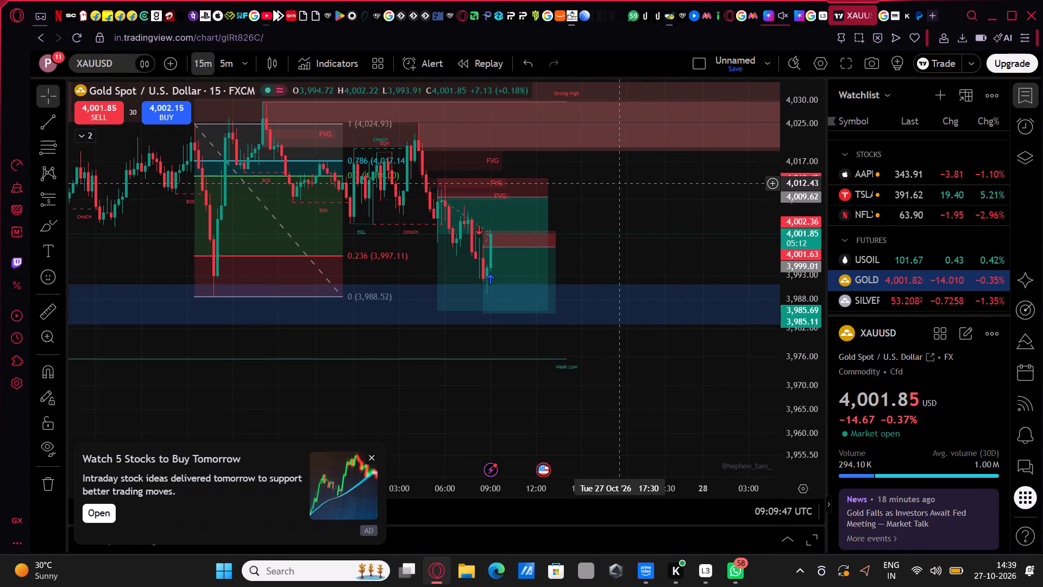
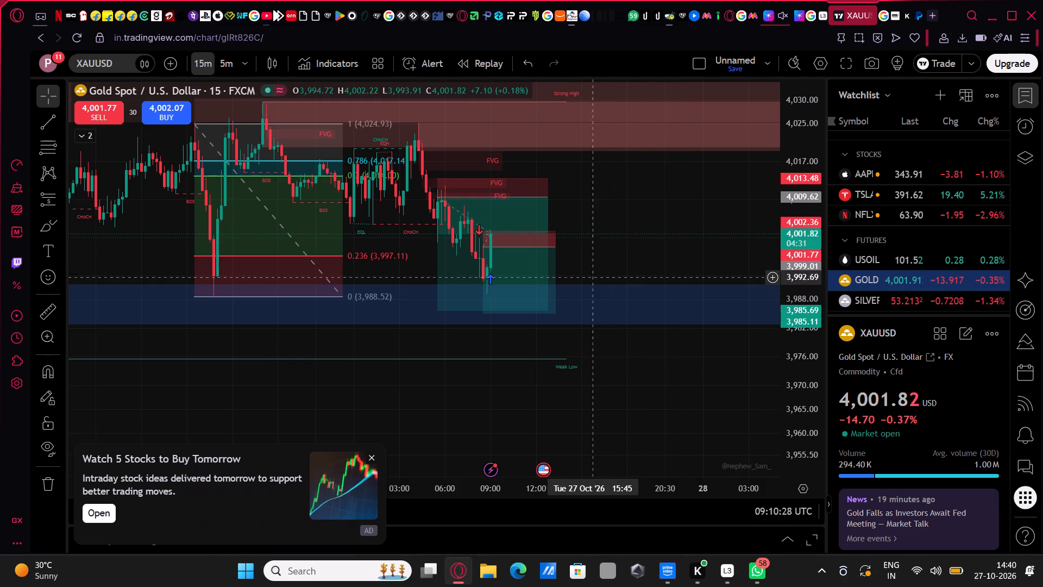
Move the newer, smaller short position drawing up so its entry sits at about 4,001.73, stop 4,005.08 and target 3,987.83.
{"action": "left_click_drag", "start_coordinate": [540, 245], "coordinate": [539, 232]}
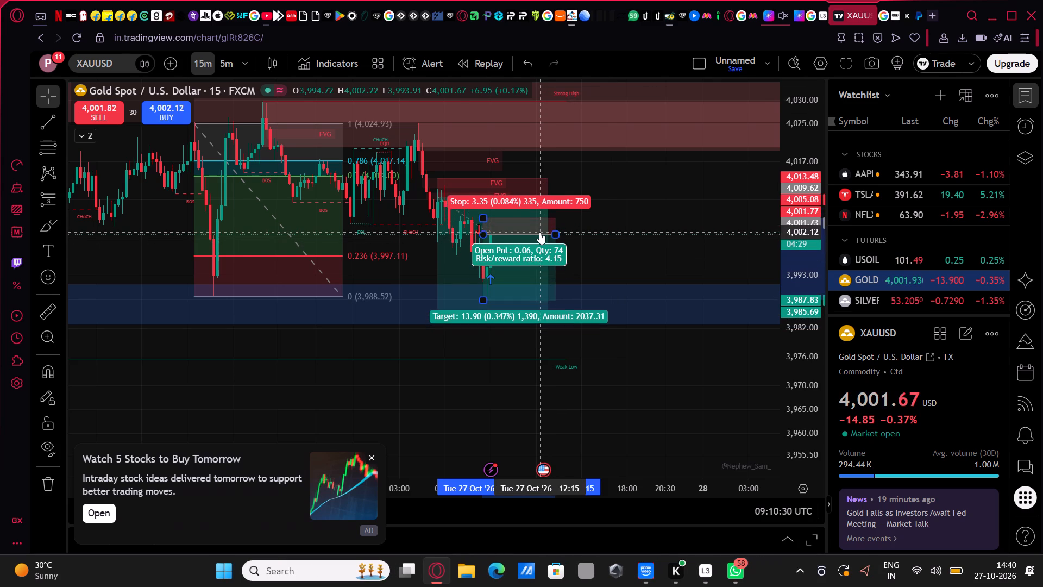
{"action": "left_click", "coordinate": [539, 232]}
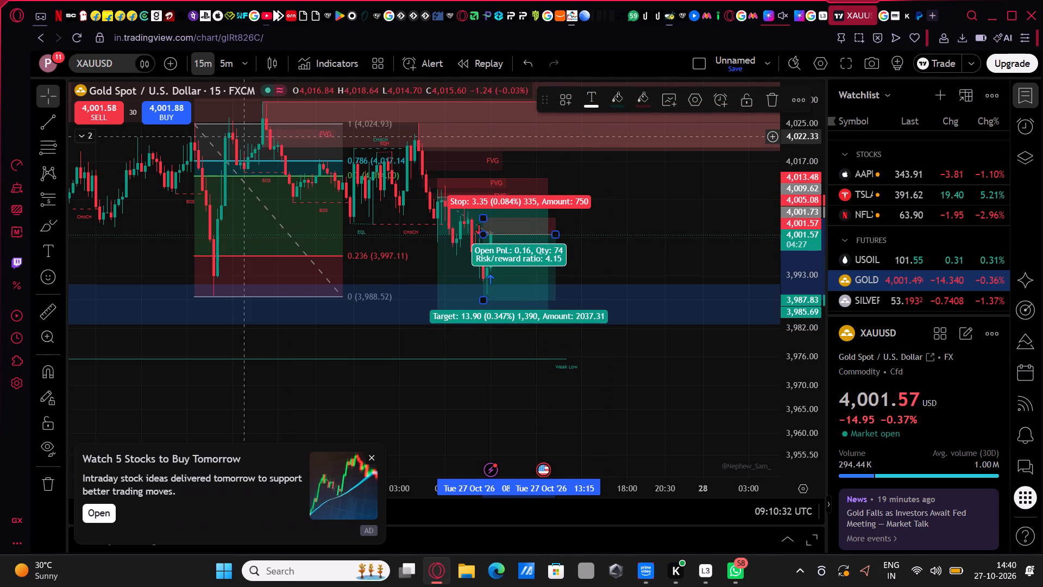
Place a market sell order for 100 units of XAUUSD.
{"action": "left_click", "coordinate": [109, 113]}
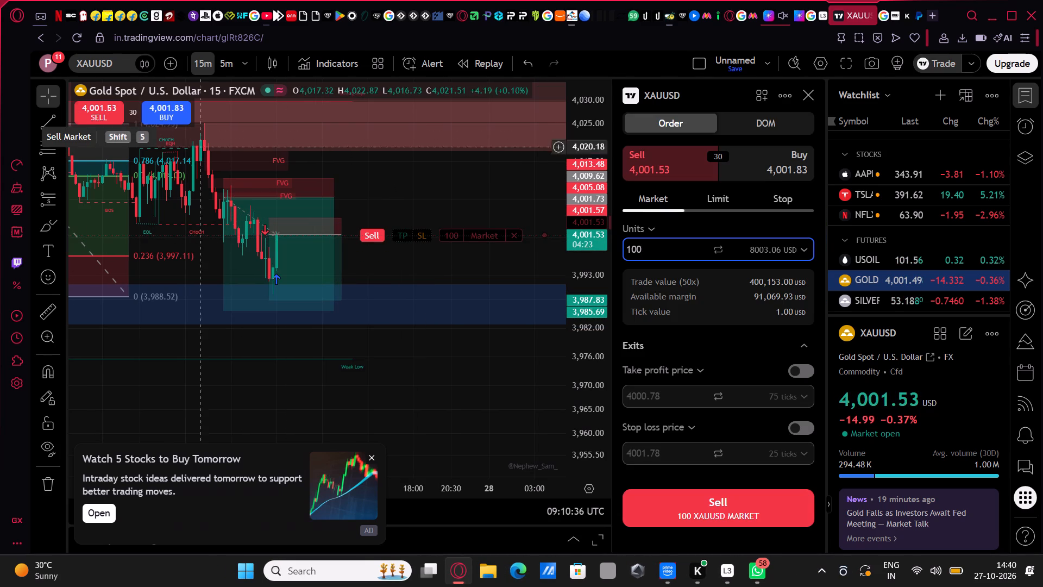
{"action": "left_click", "coordinate": [724, 521]}
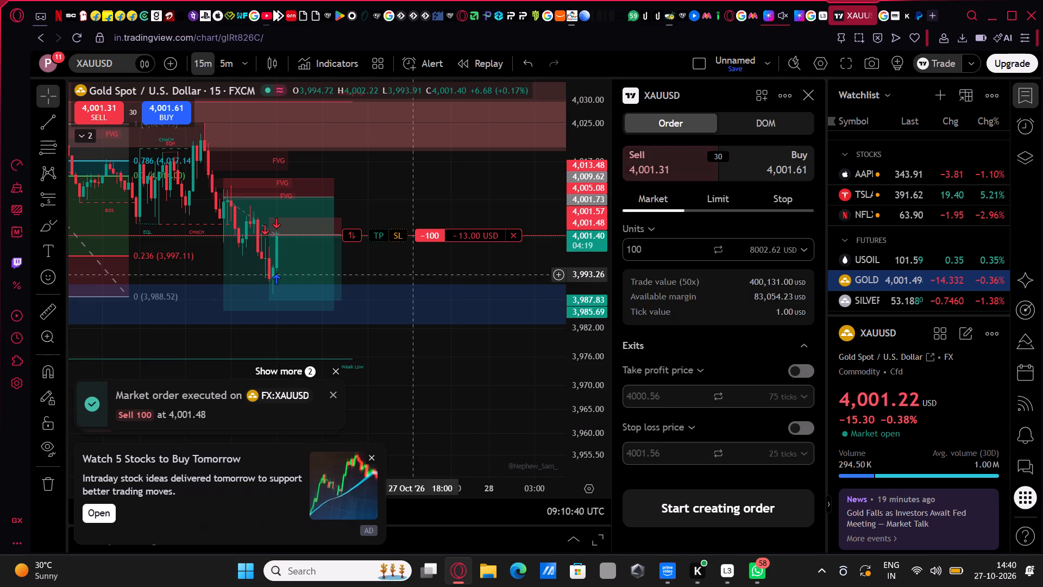
Add a stop loss at 4005.12 and a take profit at 3981.15 to the 100-unit short, then submit and close the order form.
{"action": "left_click_drag", "start_coordinate": [398, 238], "coordinate": [396, 219]}
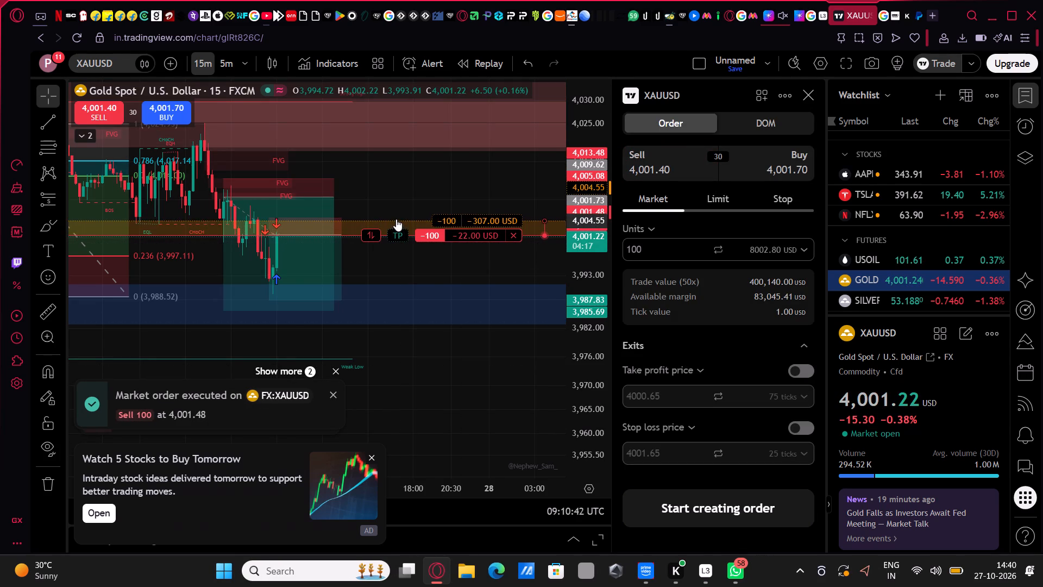
{"action": "left_click_drag", "start_coordinate": [396, 219], "coordinate": [396, 217]}
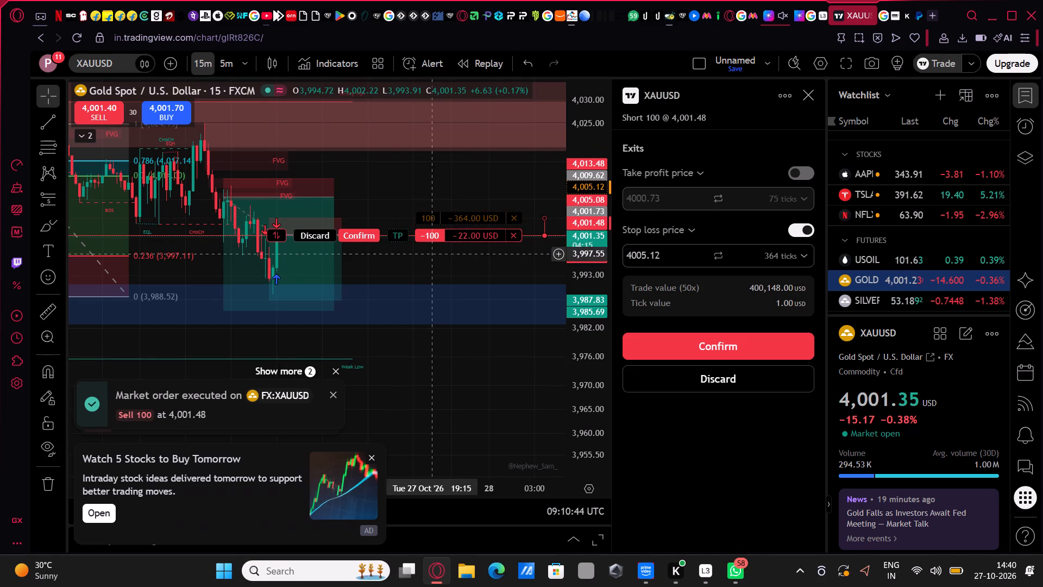
{"action": "left_click_drag", "start_coordinate": [399, 237], "coordinate": [407, 328]}
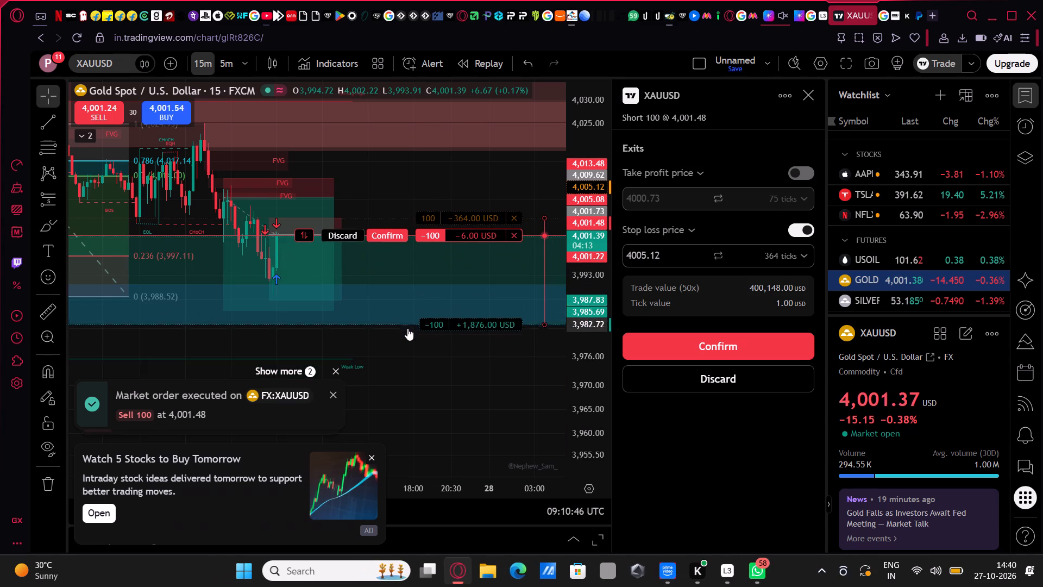
{"action": "left_click_drag", "start_coordinate": [407, 328], "coordinate": [408, 332]}
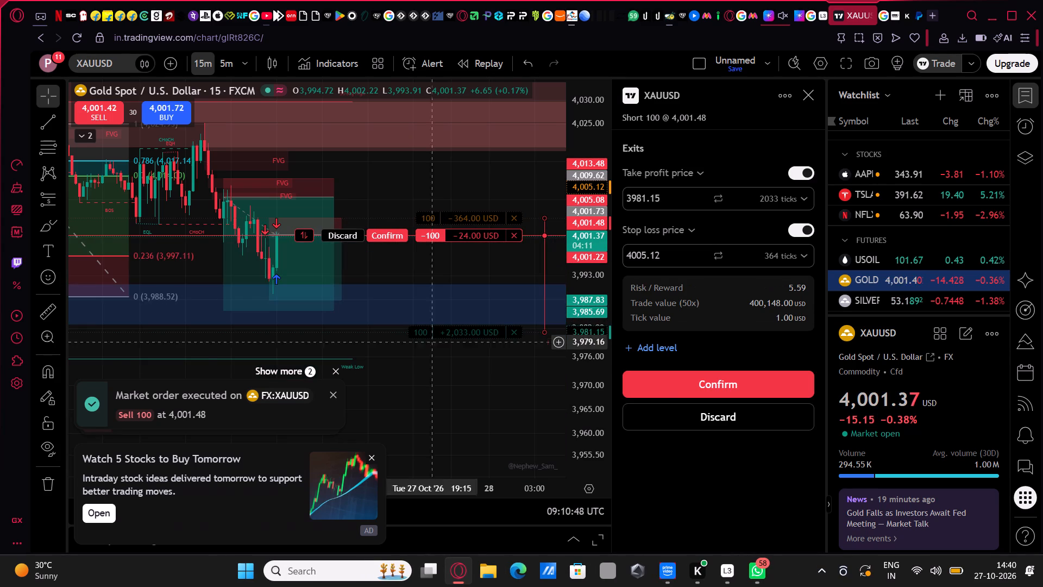
{"action": "left_click", "coordinate": [689, 383]}
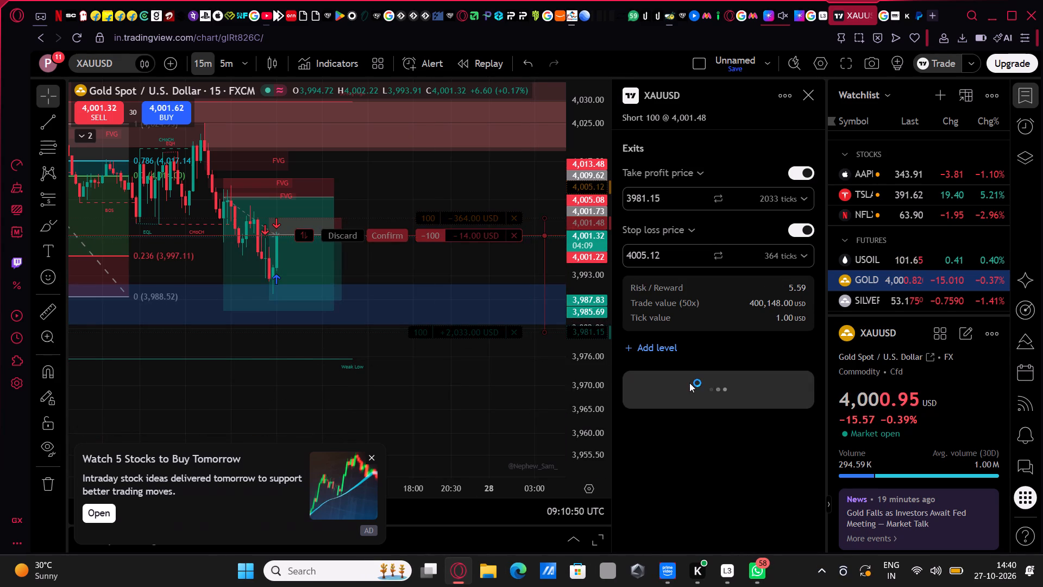
{"action": "left_click", "coordinate": [507, 410]}
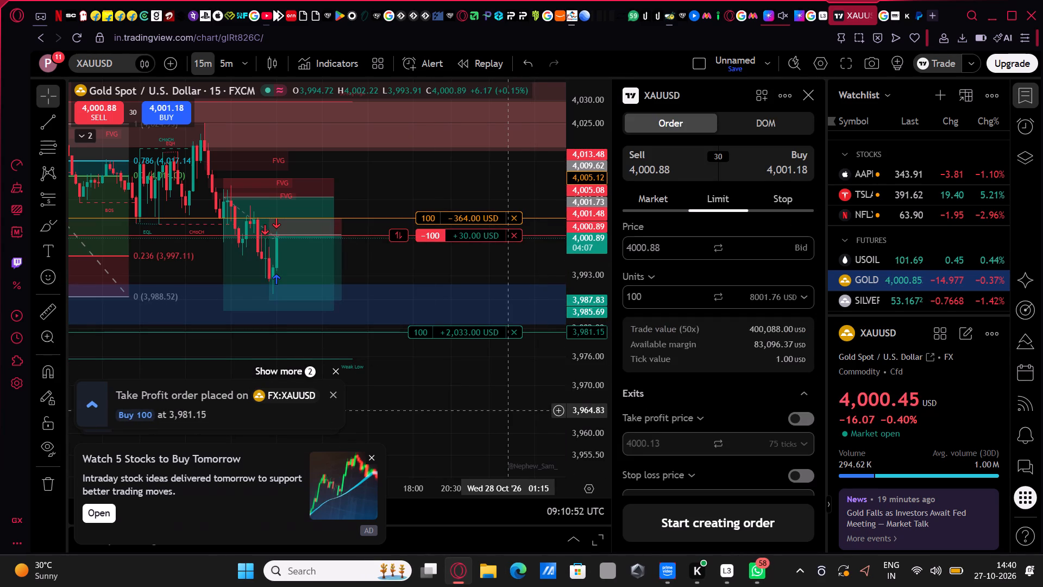
{"action": "left_click", "coordinate": [803, 93]}
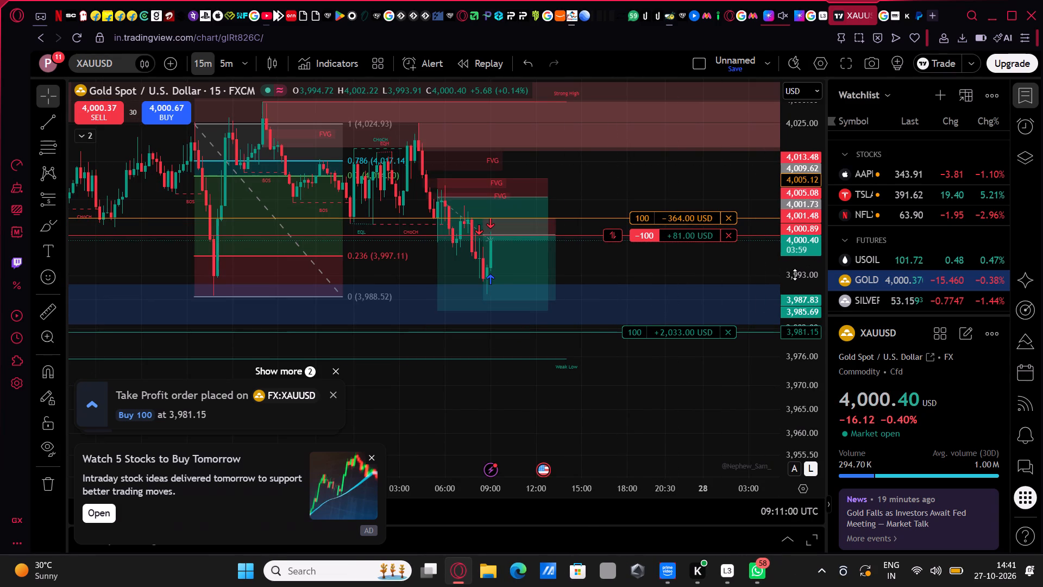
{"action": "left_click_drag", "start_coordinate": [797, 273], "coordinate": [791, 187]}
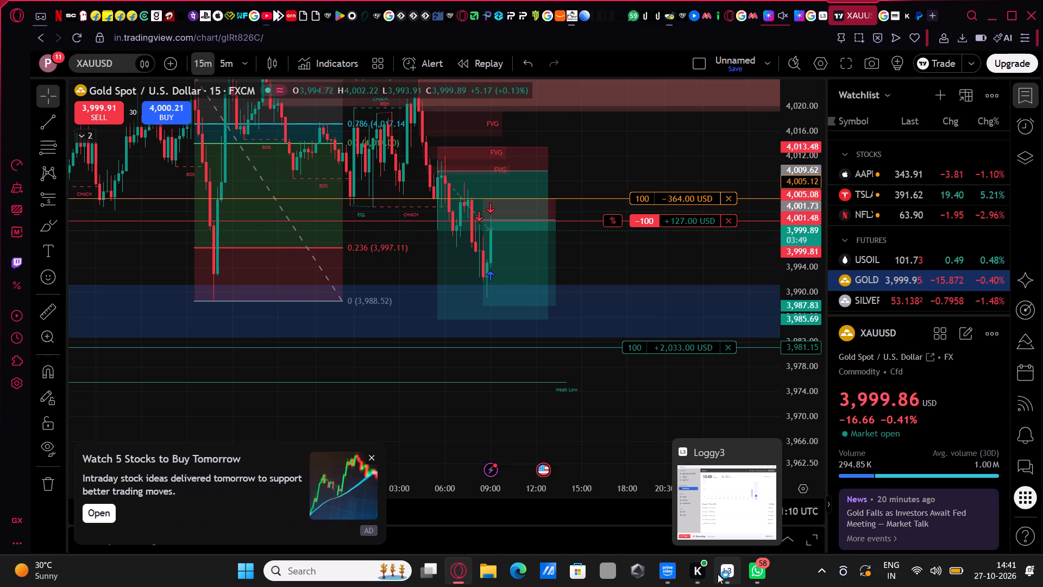
Switch to Loggy3, try to upload the 02:32 pm – 02:38 pm recording session, and return to the gold chart.
{"action": "left_click", "coordinate": [718, 574]}
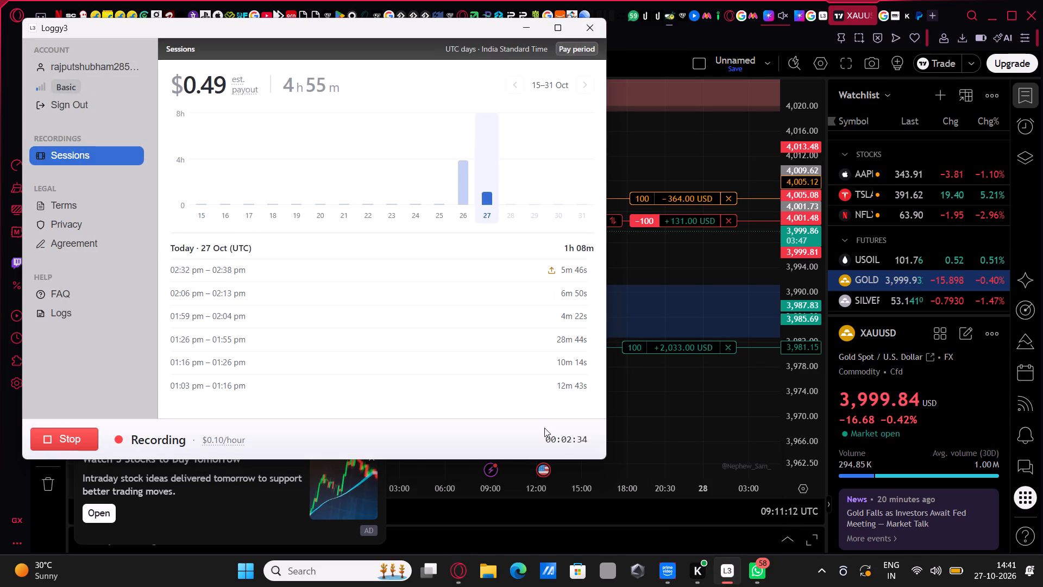
{"action": "left_click", "coordinate": [552, 272]}
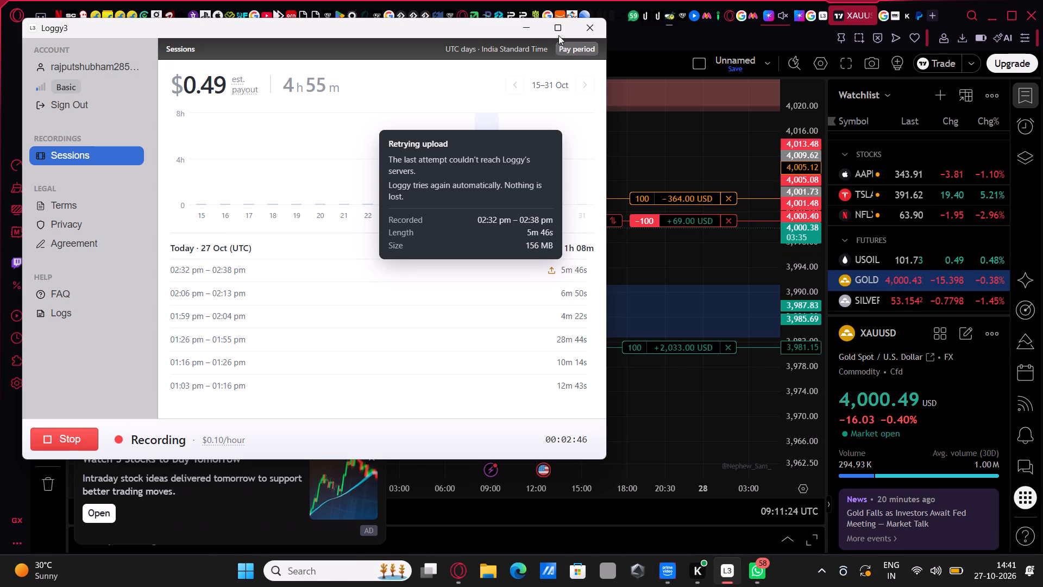
{"action": "left_click", "coordinate": [529, 29]}
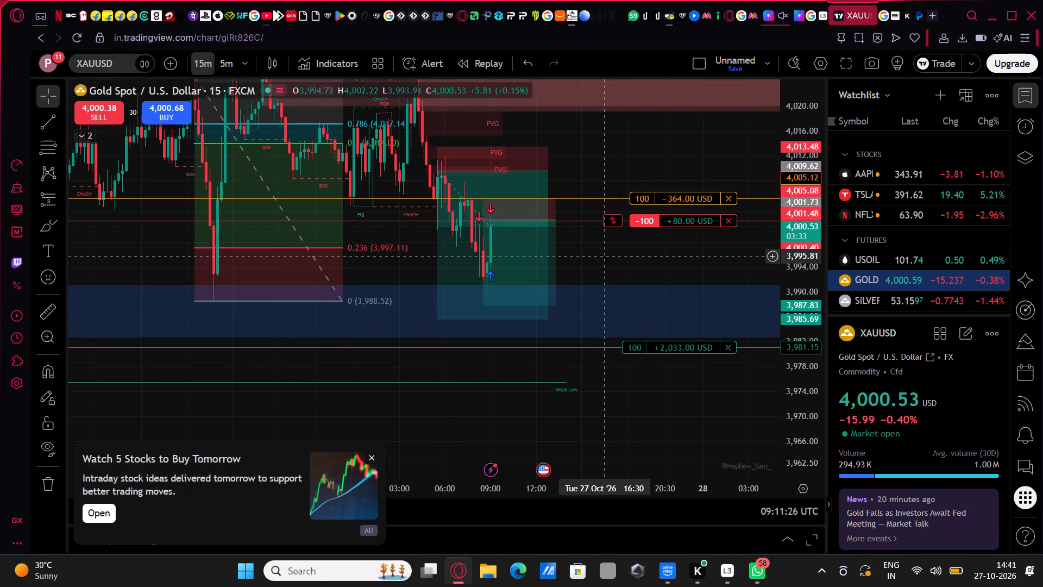
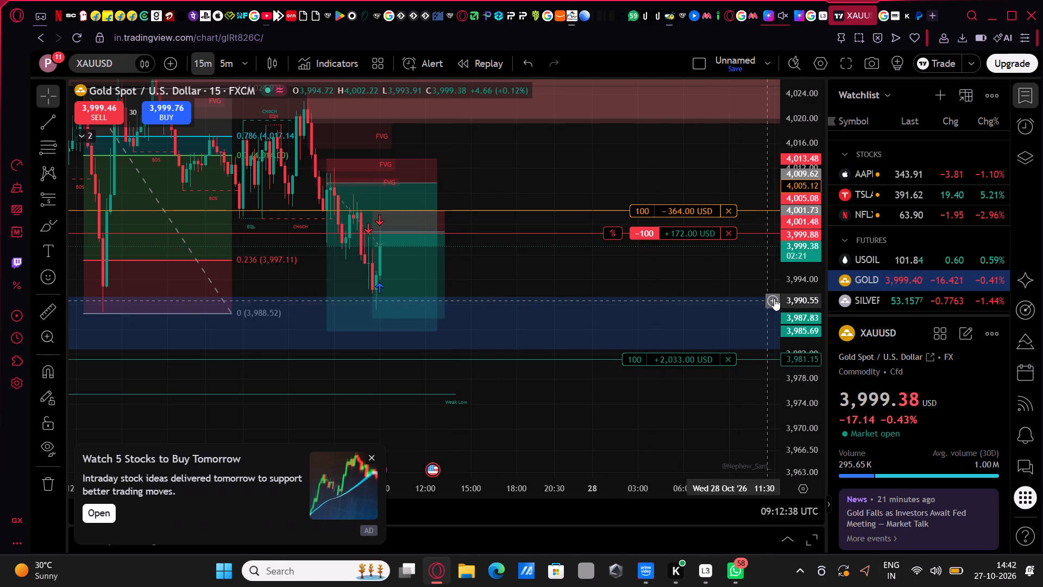
Switch the XAUUSD chart to the 5-minute timeframe.
{"action": "left_click_drag", "start_coordinate": [788, 289], "coordinate": [799, 193]}
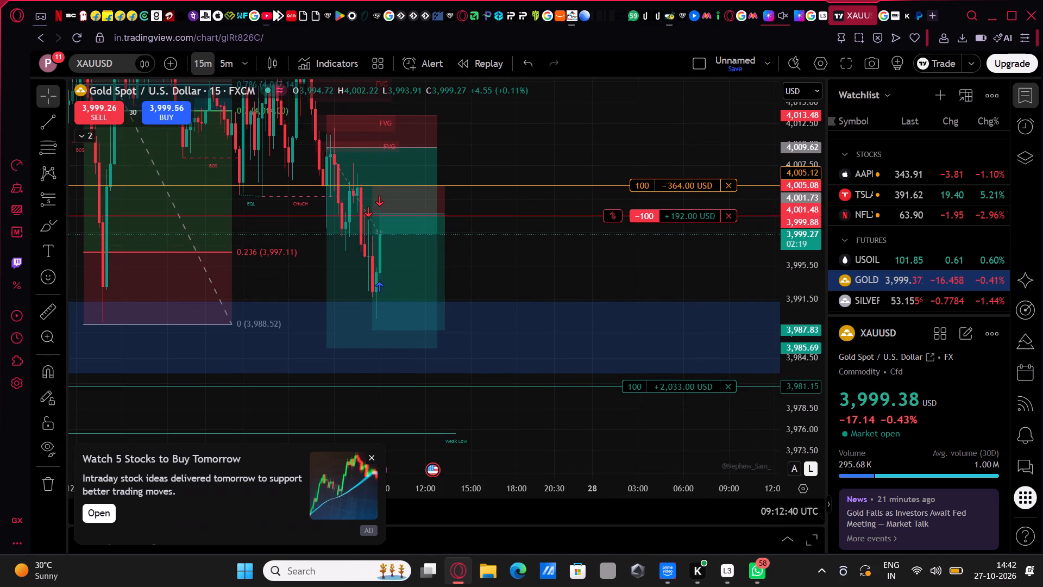
{"action": "left_click", "coordinate": [224, 63]}
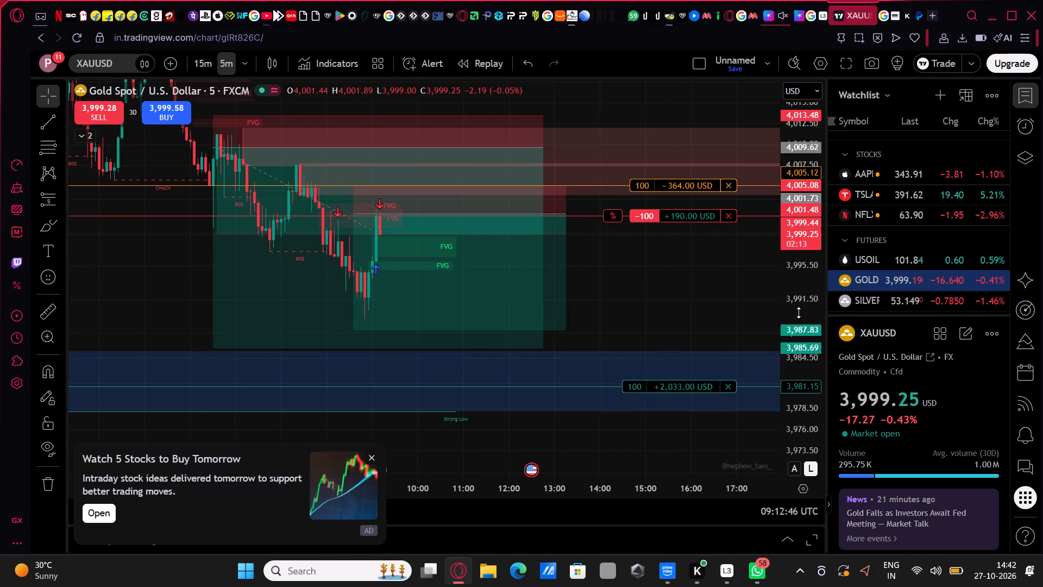
Examine the 5-minute price action around the short trade's entry, stop and target levels and the earlier Fibonacci swing.
{"action": "left_click_drag", "start_coordinate": [799, 313], "coordinate": [801, 272]}
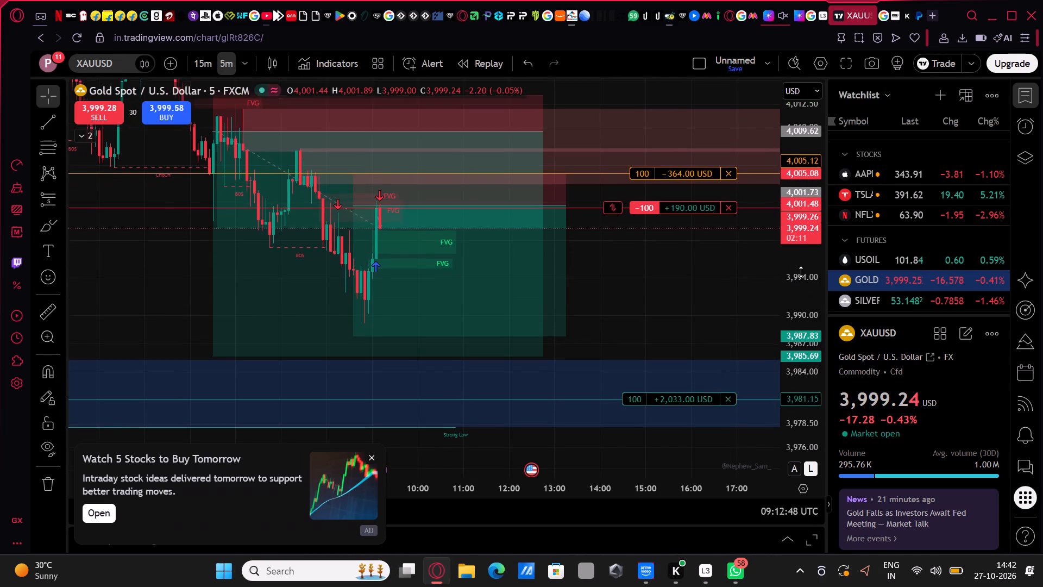
{"action": "left_click_drag", "start_coordinate": [801, 272], "coordinate": [802, 259]}
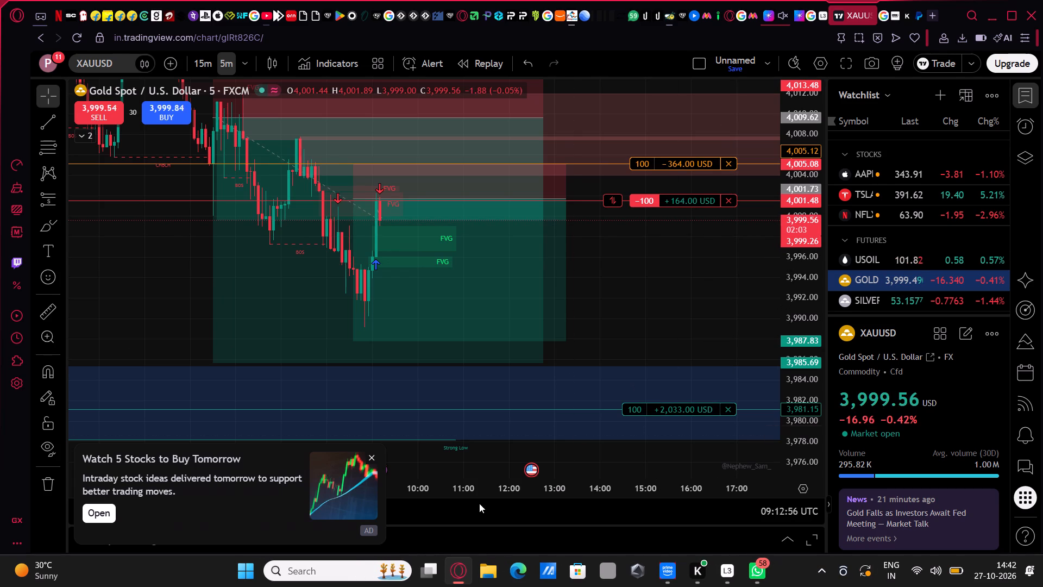
{"action": "left_click_drag", "start_coordinate": [473, 489], "coordinate": [659, 459]}
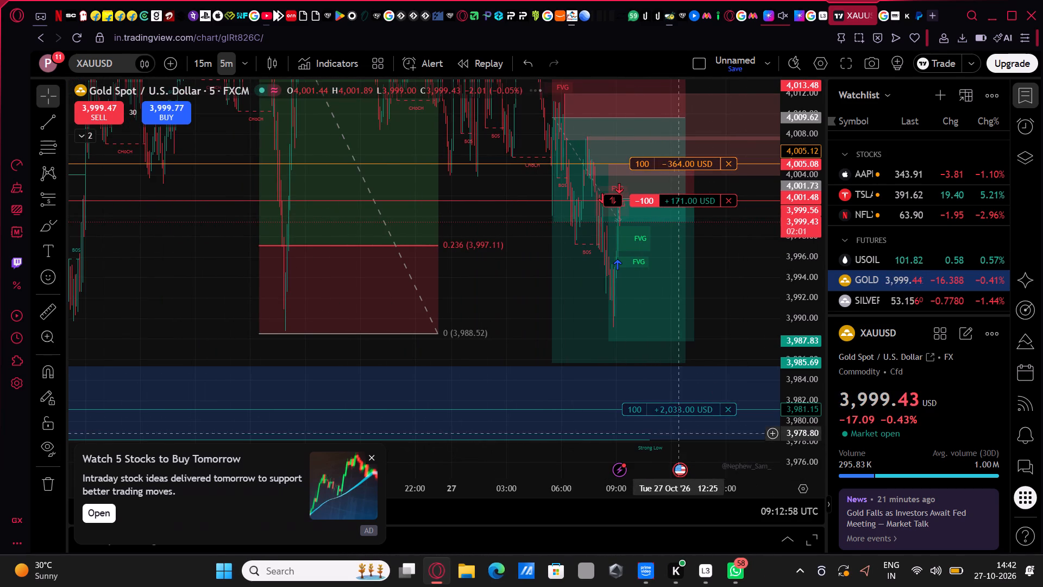
{"action": "left_click_drag", "start_coordinate": [781, 234], "coordinate": [768, 364]}
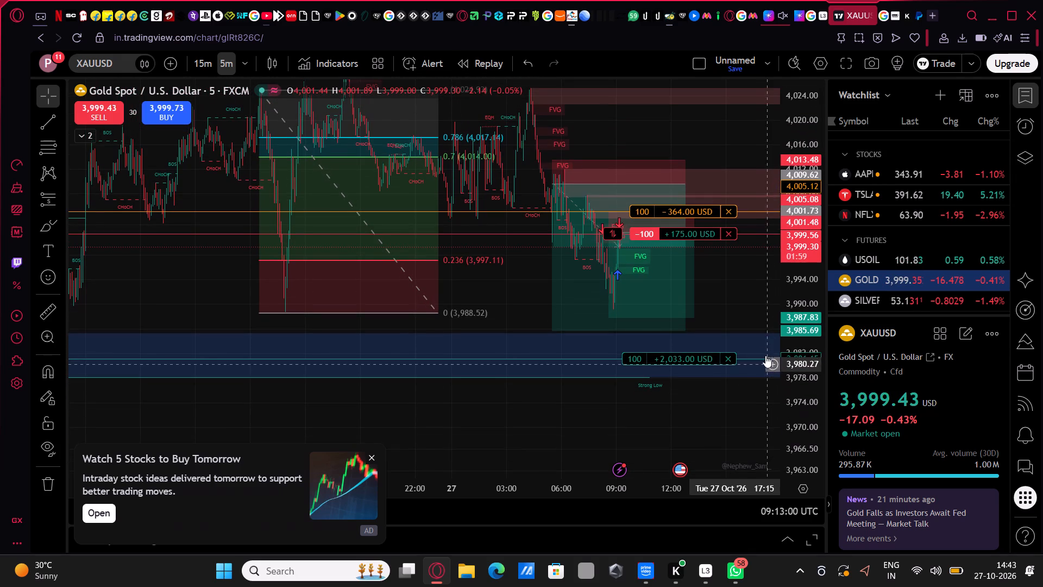
{"action": "left_click_drag", "start_coordinate": [743, 298], "coordinate": [659, 353]}
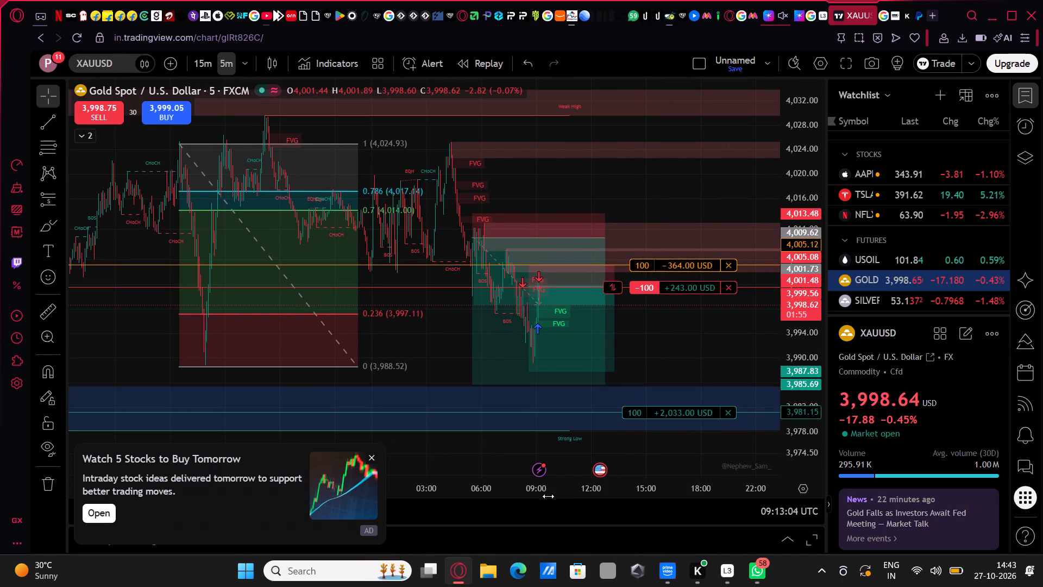
{"action": "left_click_drag", "start_coordinate": [548, 493], "coordinate": [326, 516]}
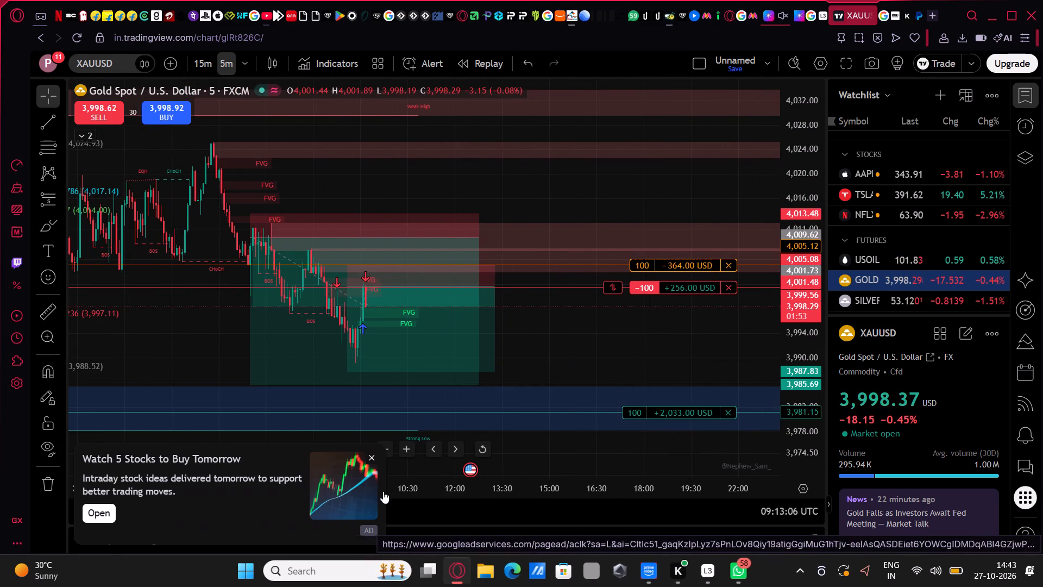
Return to the gold chart from the advertiser's page and dismiss the "Watch 5 Stocks to Buy Tomorrow" advertisement.
{"action": "left_click", "coordinate": [328, 501]}
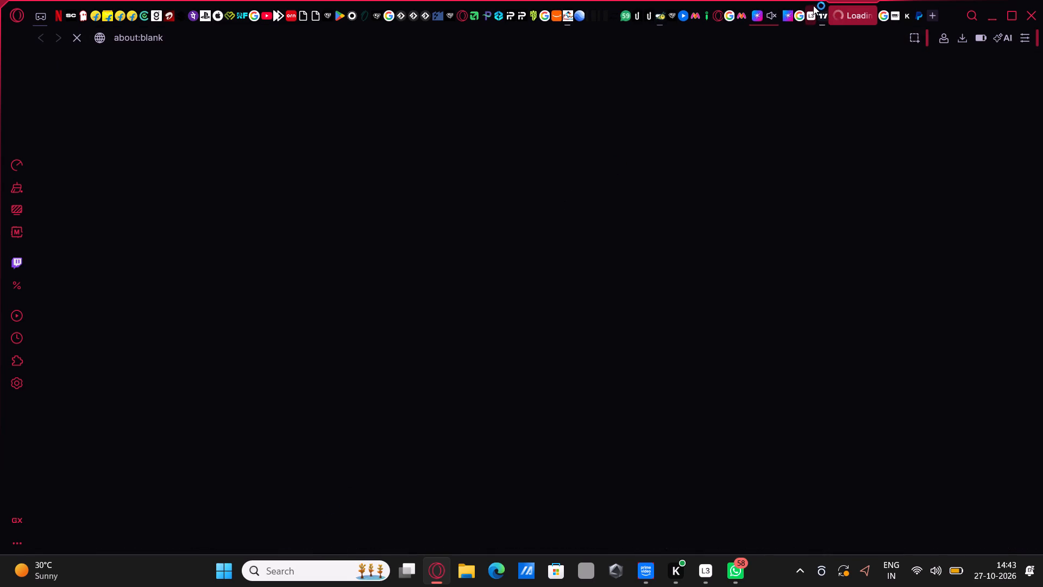
{"action": "left_click", "coordinate": [824, 13]}
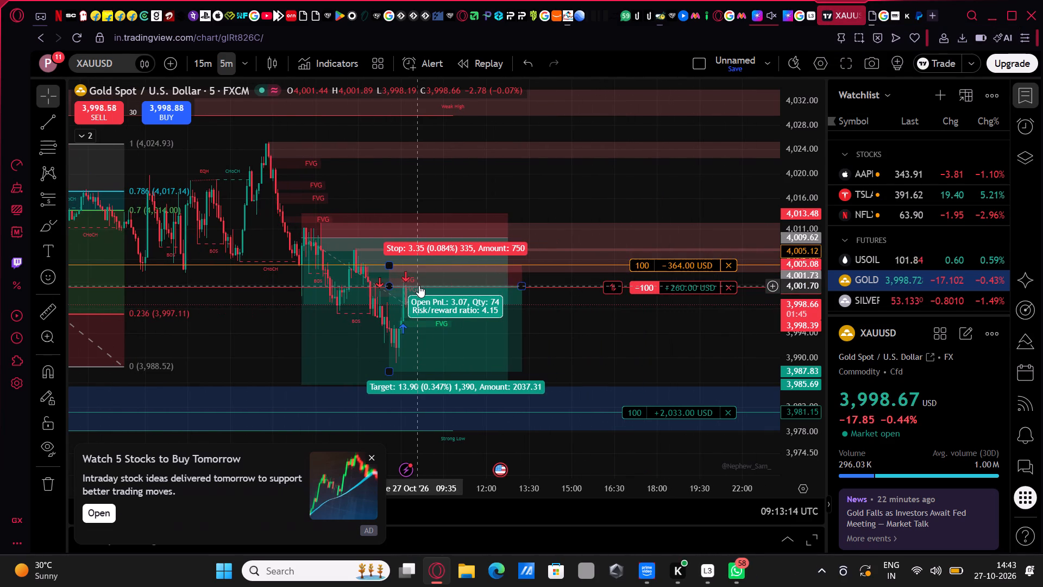
{"action": "left_click", "coordinate": [328, 321]}
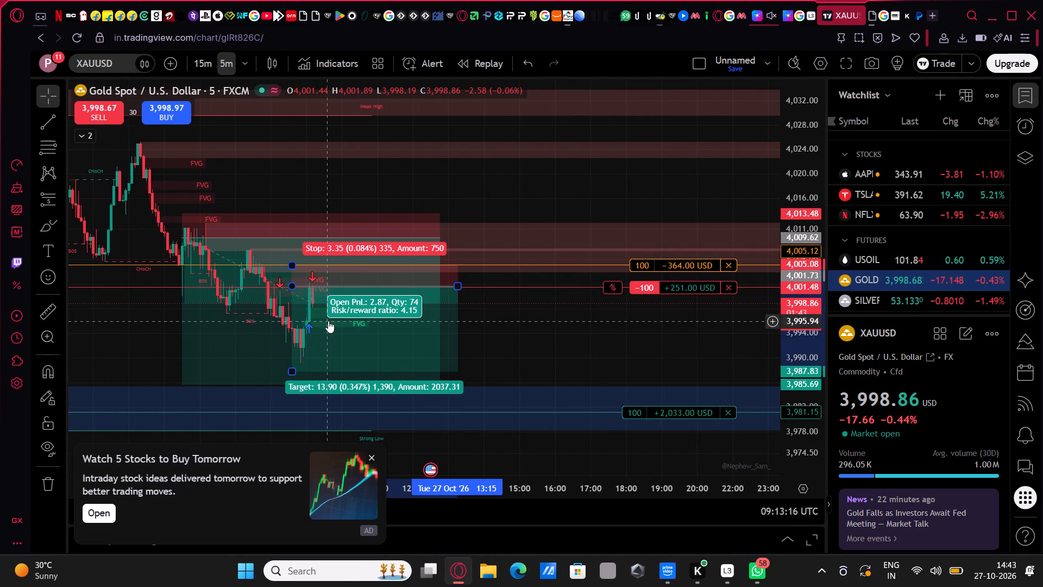
{"action": "left_click", "coordinate": [371, 457]}
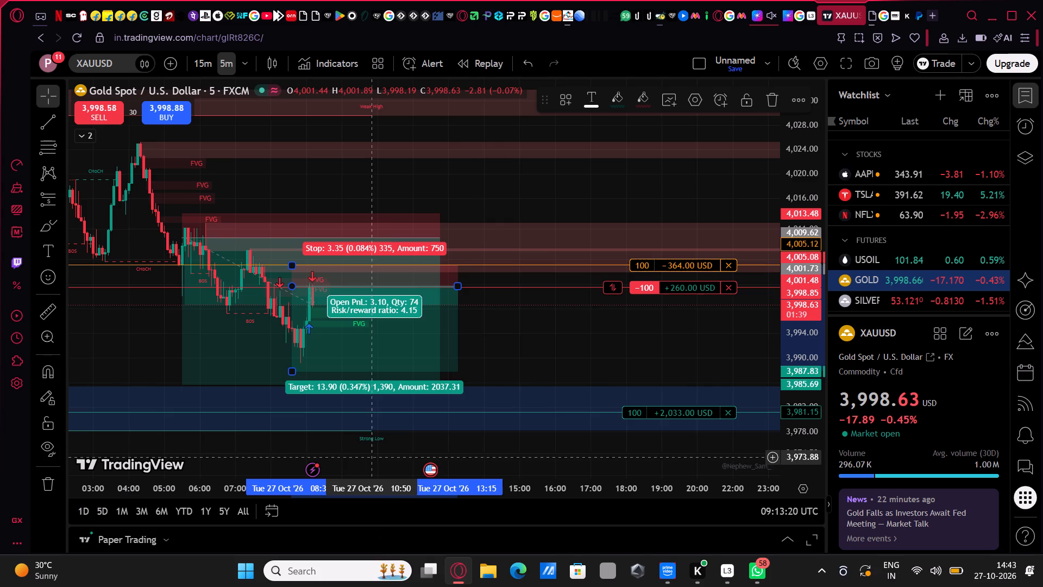
Lower the target of the newer, smaller short position drawing to about 3,985.26, just inside the blue demand zone, and deselect it.
{"action": "left_click_drag", "start_coordinate": [614, 346], "coordinate": [624, 292]}
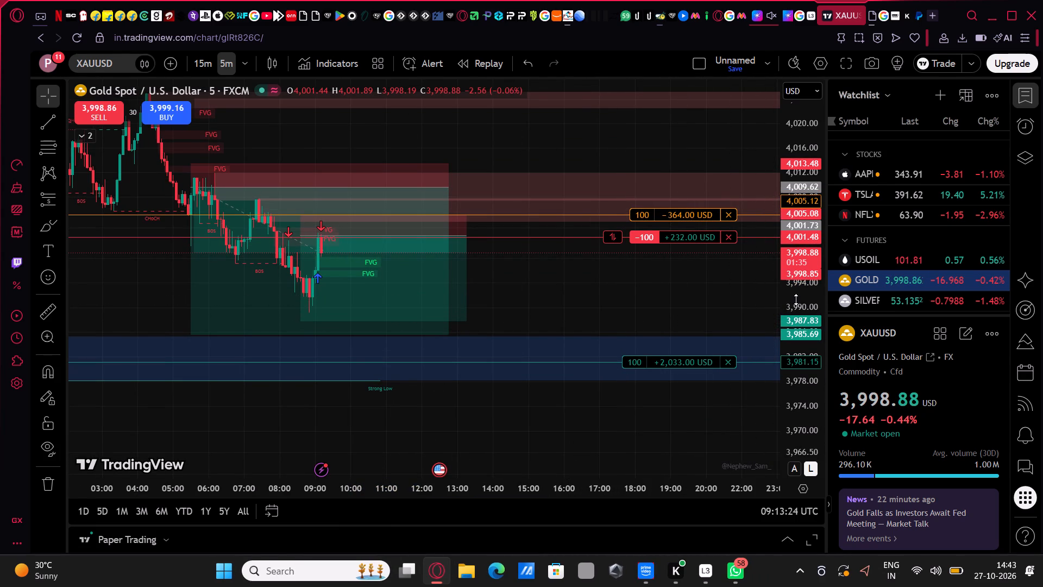
{"action": "left_click_drag", "start_coordinate": [796, 299], "coordinate": [795, 203]}
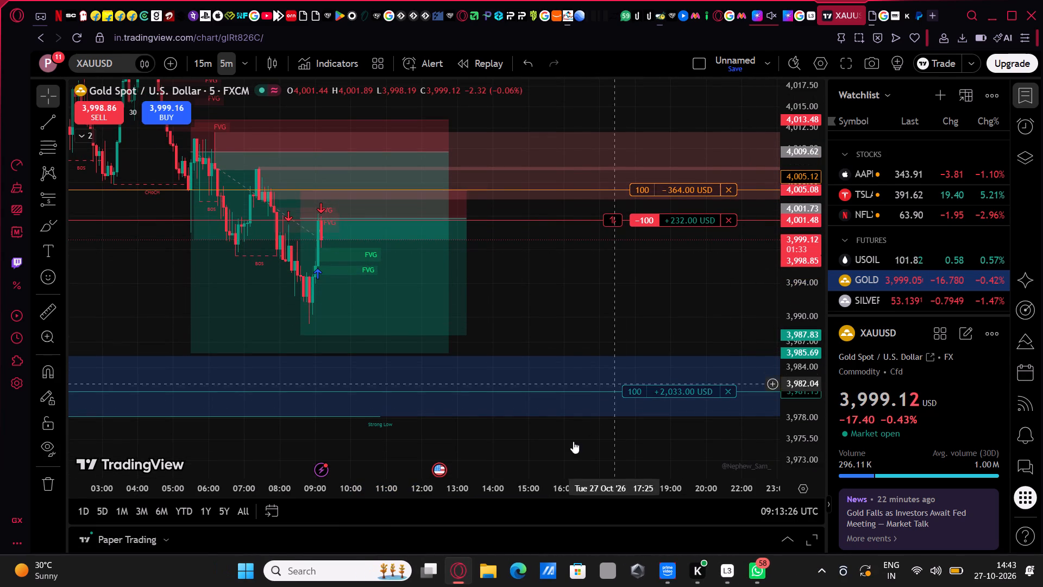
{"action": "left_click_drag", "start_coordinate": [526, 484], "coordinate": [438, 498]}
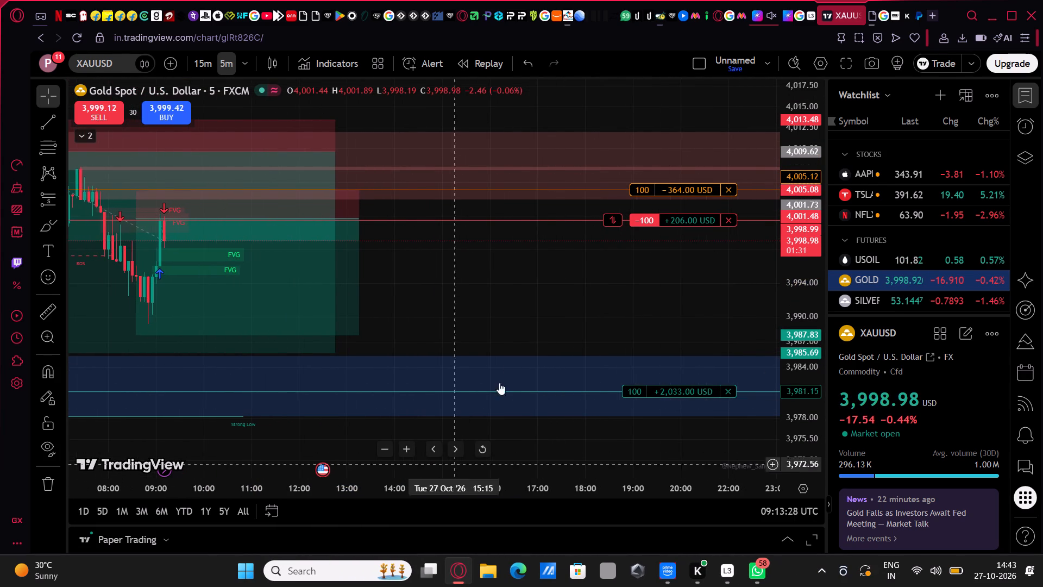
{"action": "left_click_drag", "start_coordinate": [524, 336], "coordinate": [665, 333]}
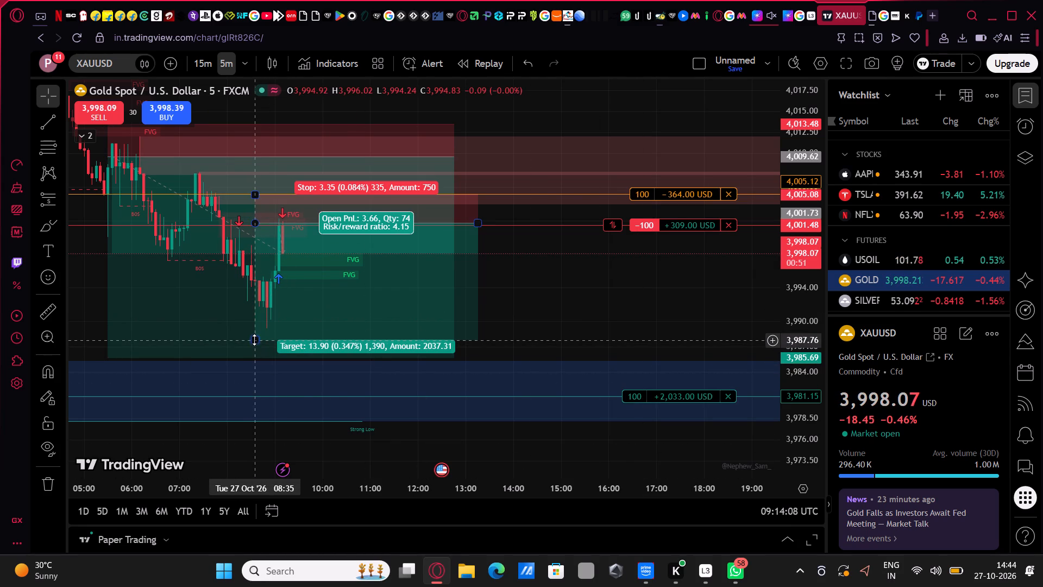
{"action": "left_click_drag", "start_coordinate": [255, 339], "coordinate": [256, 354]}
{"action": "left_click", "coordinate": [256, 358]}
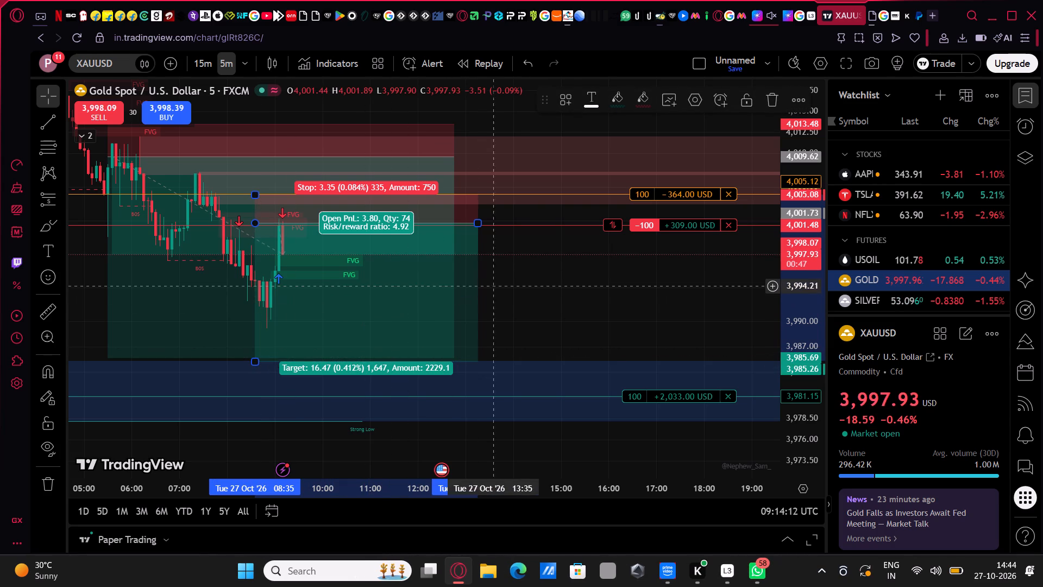
{"action": "left_click", "coordinate": [556, 308]}
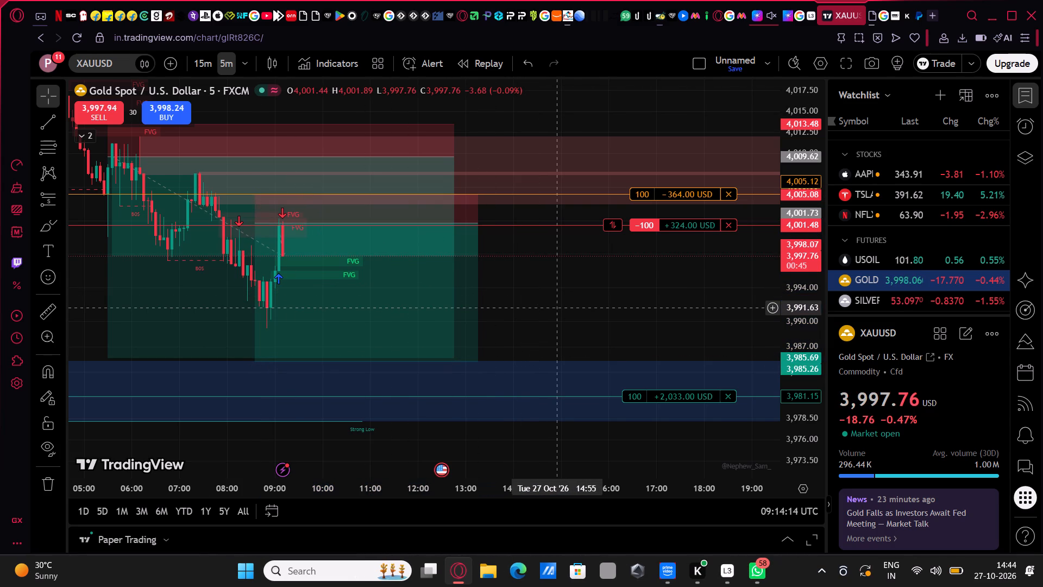
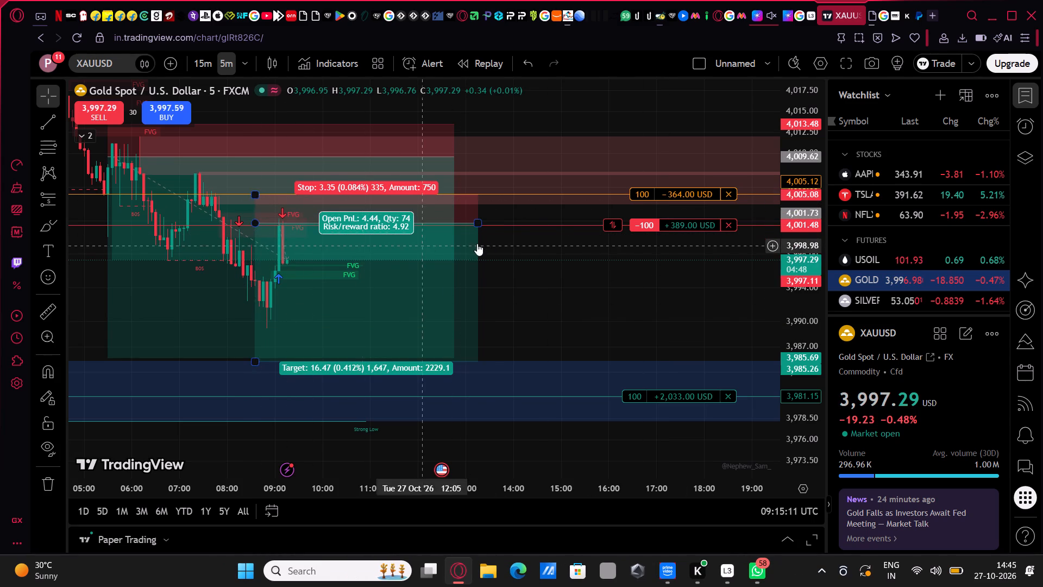
Move the 100-unit XAUUSD short's stop loss down to 3,998.98, below the entry, and confirm the order change.
{"action": "left_click_drag", "start_coordinate": [644, 191], "coordinate": [628, 252]}
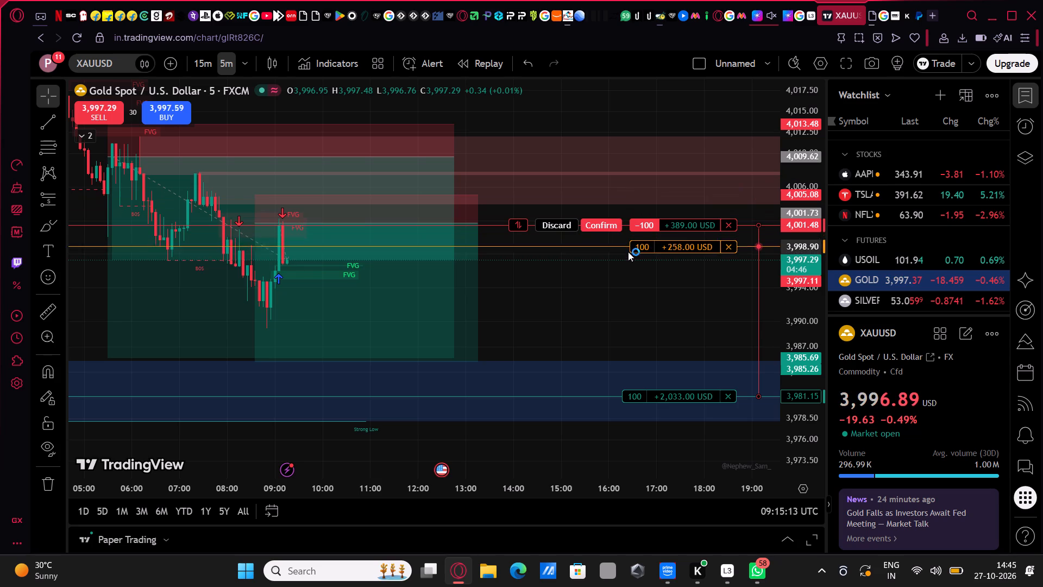
{"action": "left_click_drag", "start_coordinate": [628, 252], "coordinate": [625, 246]}
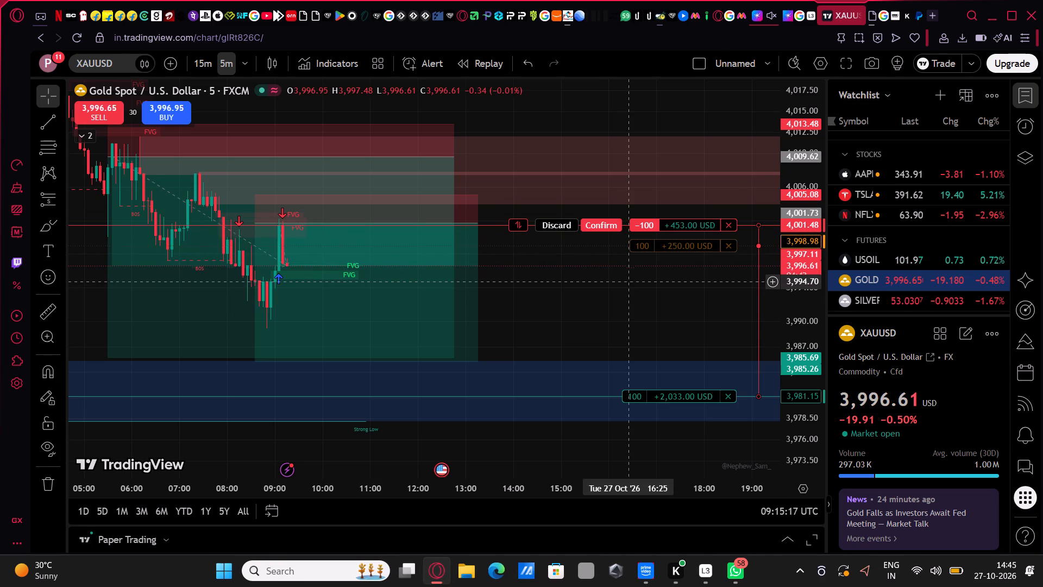
{"action": "left_click", "coordinate": [602, 227]}
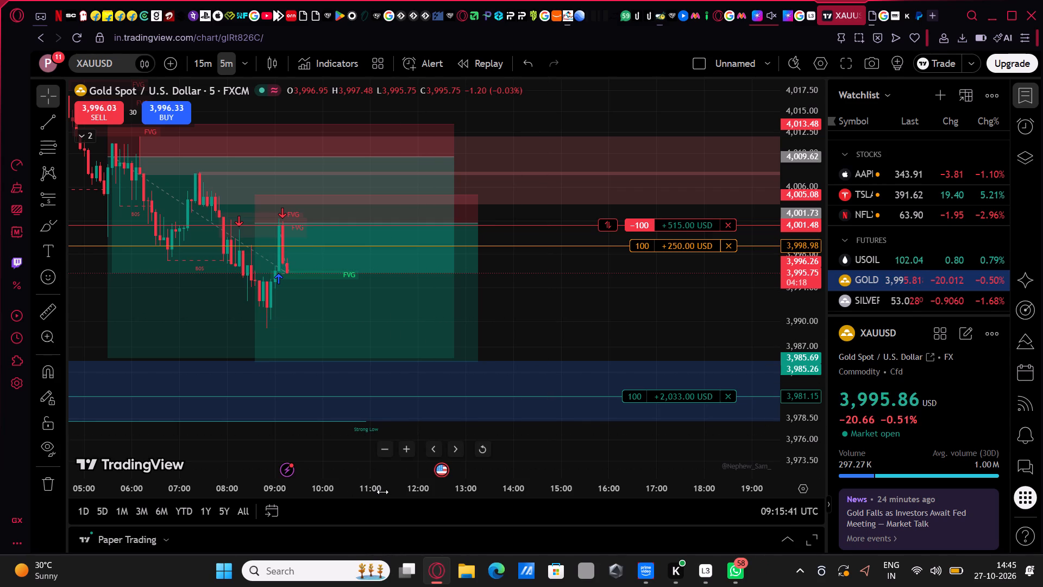
Tighten the 100-unit short's stop loss further to 3,997.39, near the 0.236 Fibonacci level, and confirm the order change.
{"action": "left_click_drag", "start_coordinate": [382, 492], "coordinate": [475, 482]}
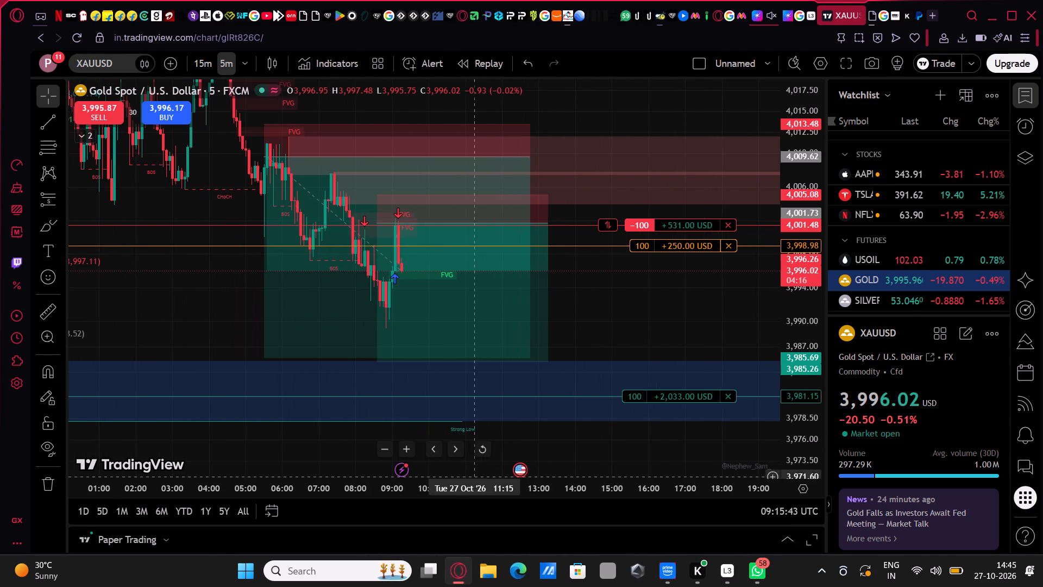
{"action": "left_click_drag", "start_coordinate": [803, 212], "coordinate": [809, 271]}
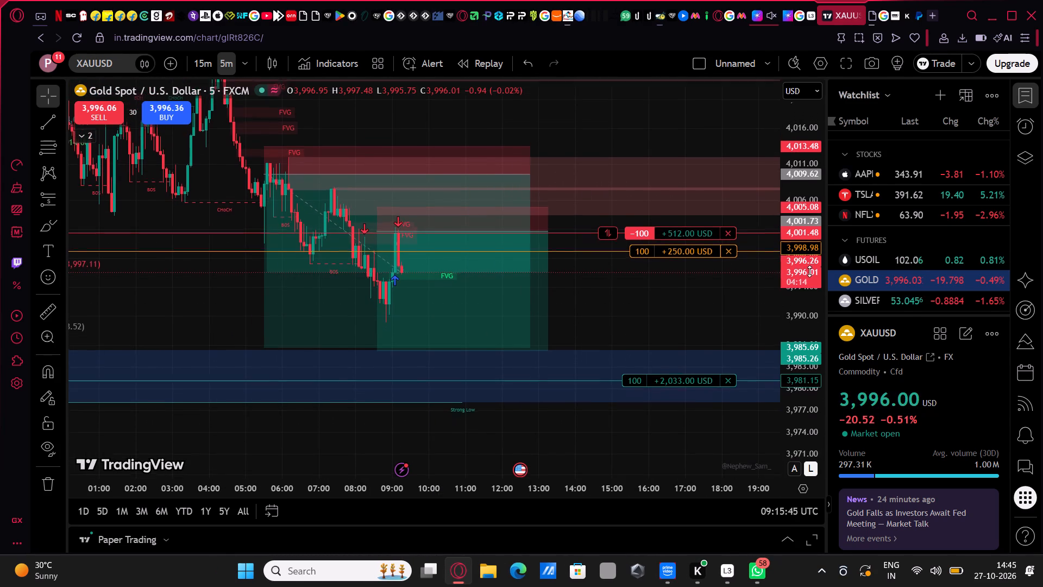
{"action": "left_click_drag", "start_coordinate": [809, 271], "coordinate": [809, 286]}
{"action": "left_click_drag", "start_coordinate": [708, 307], "coordinate": [743, 276]}
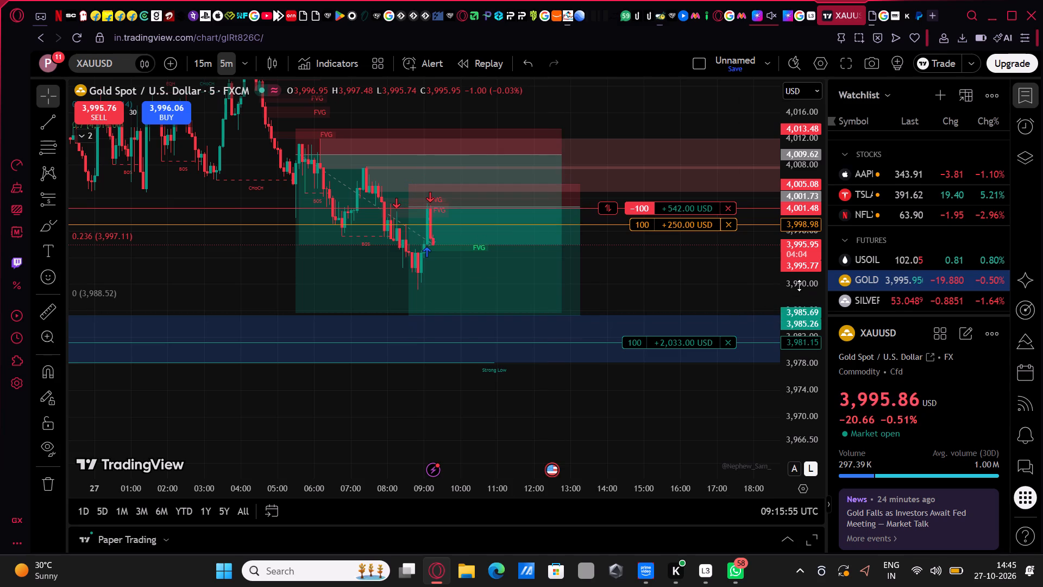
{"action": "left_click_drag", "start_coordinate": [800, 283], "coordinate": [787, 141]}
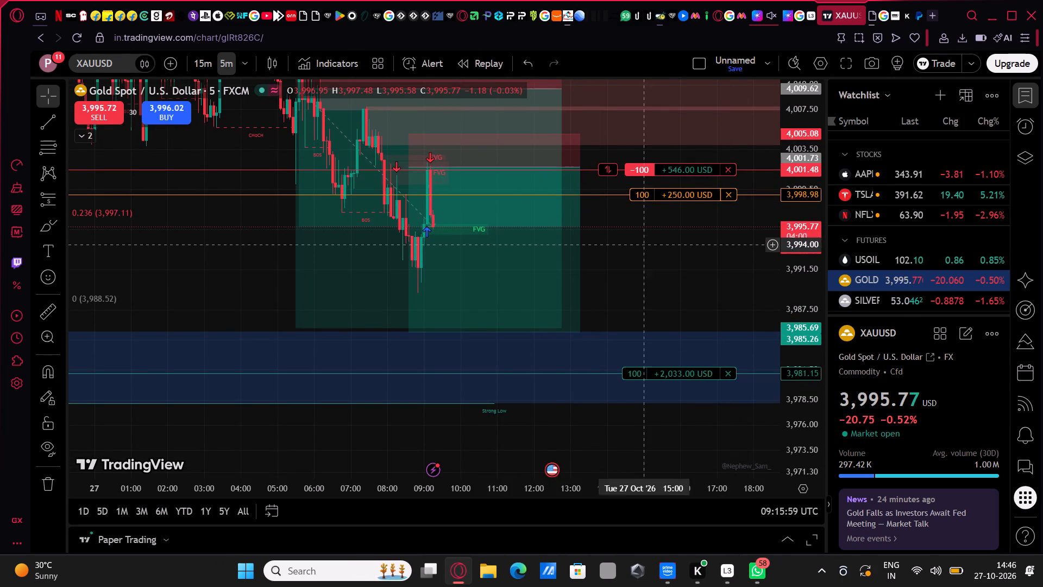
{"action": "left_click_drag", "start_coordinate": [667, 254], "coordinate": [676, 348]}
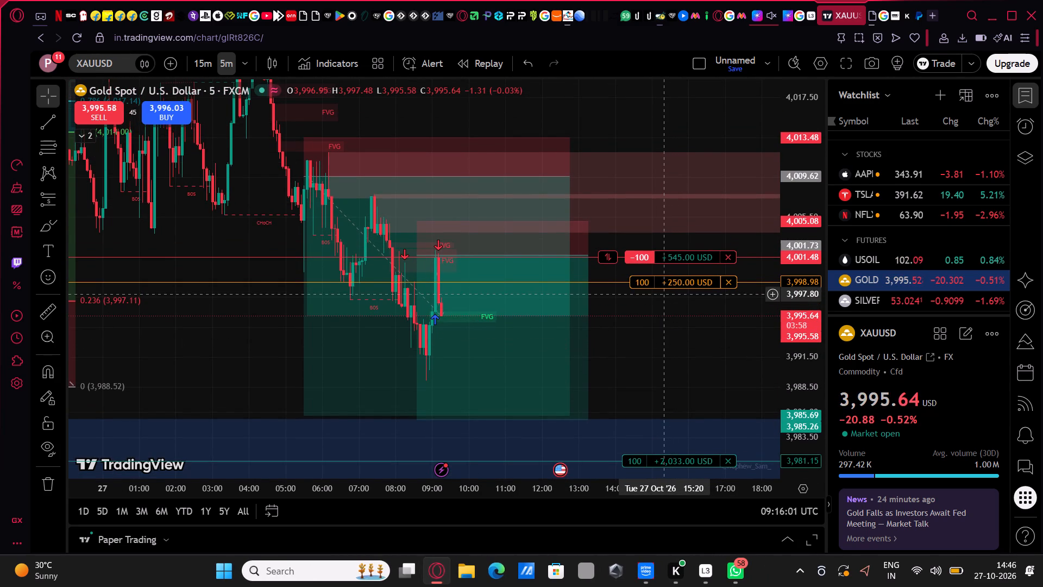
{"action": "left_click_drag", "start_coordinate": [665, 281], "coordinate": [670, 301]}
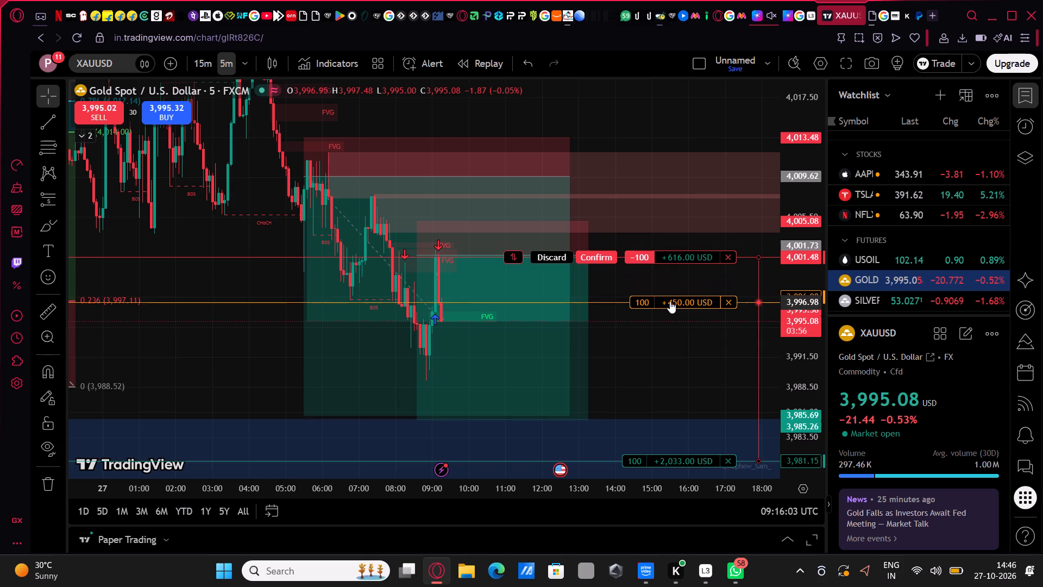
{"action": "left_click_drag", "start_coordinate": [670, 301], "coordinate": [668, 298]}
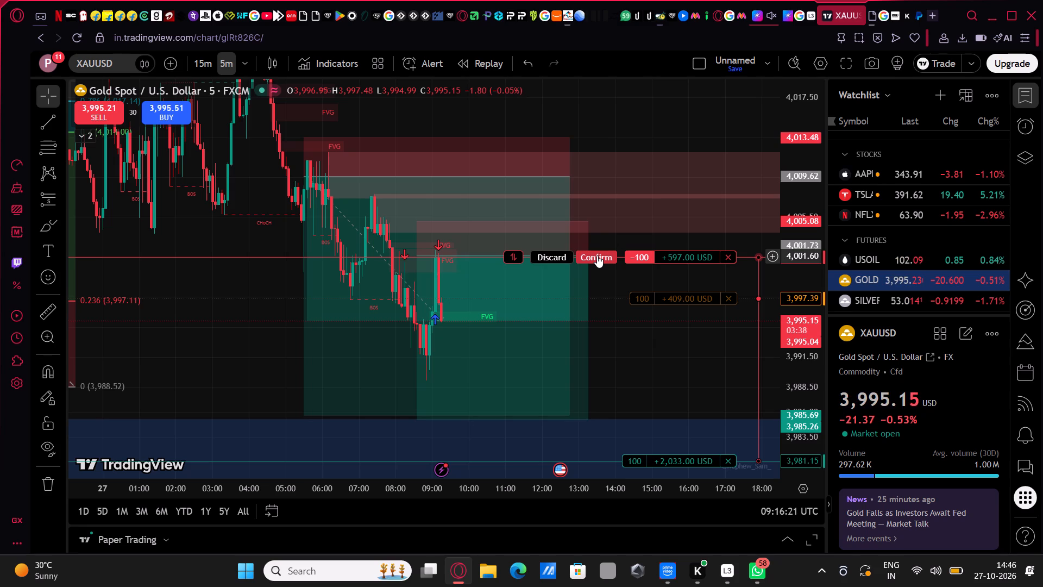
{"action": "left_click", "coordinate": [597, 255]}
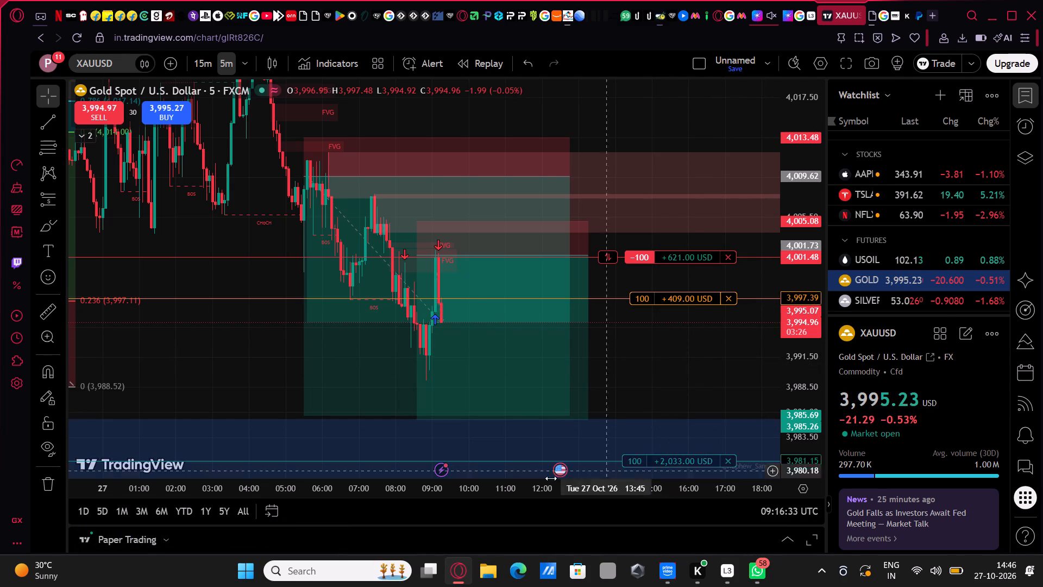
Examine the 5-minute gold price action against the earlier Fibonacci swing, the short's stop line and the blue demand zone.
{"action": "left_click_drag", "start_coordinate": [532, 488], "coordinate": [619, 489]}
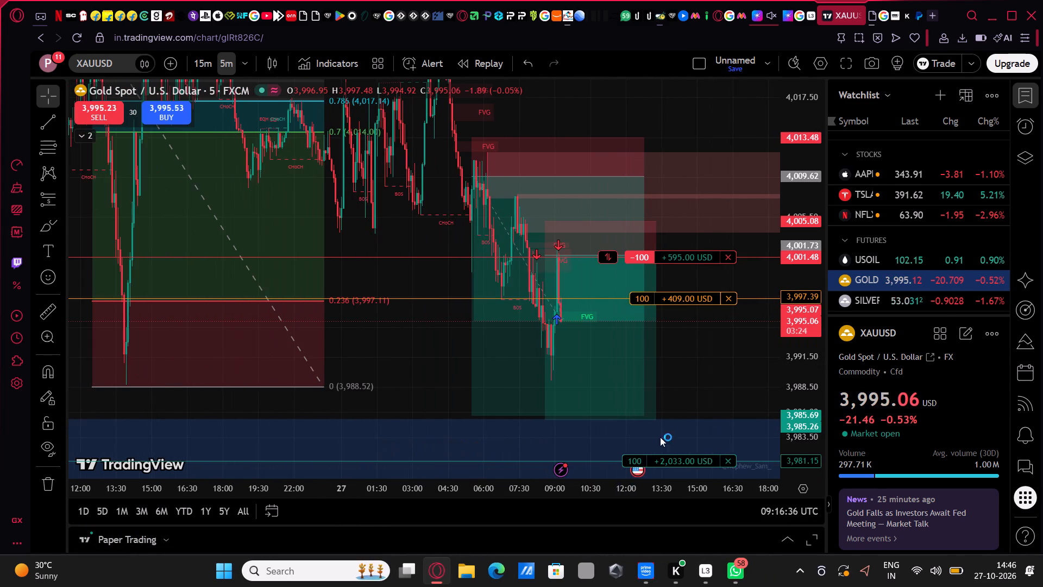
{"action": "left_click_drag", "start_coordinate": [797, 282], "coordinate": [801, 376]}
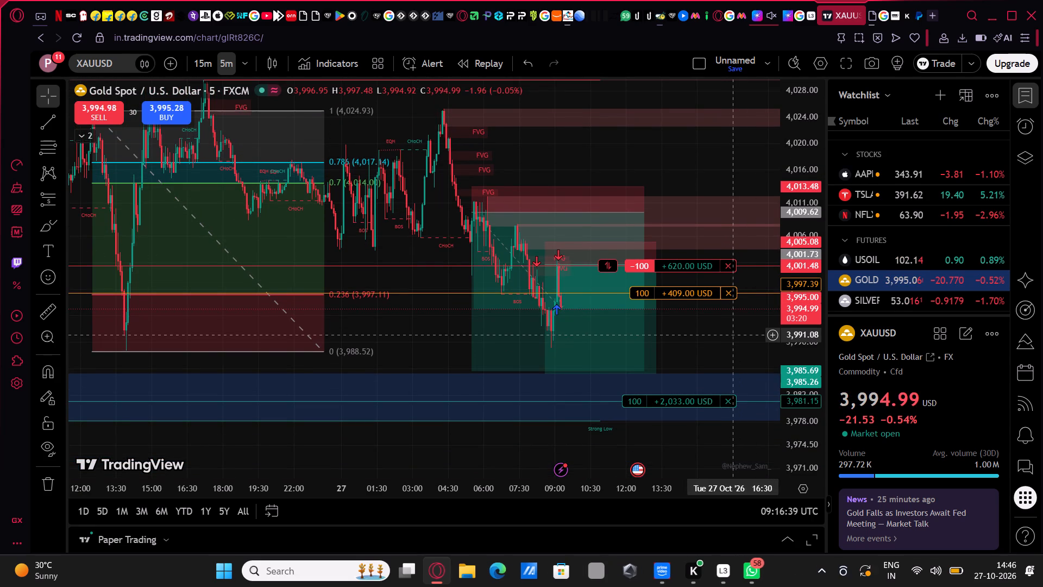
{"action": "left_click_drag", "start_coordinate": [717, 340], "coordinate": [689, 360]}
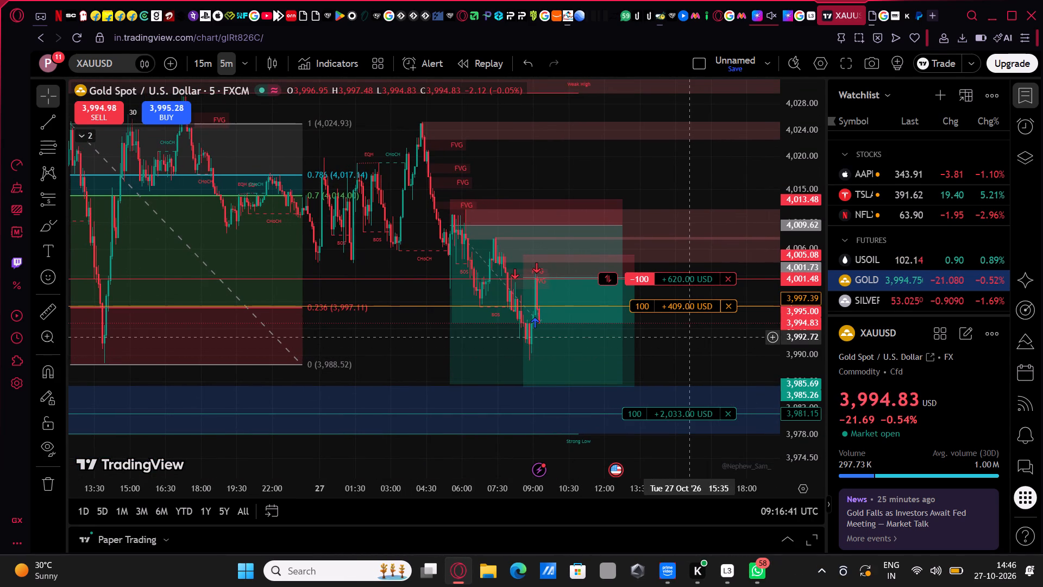
{"action": "left_click_drag", "start_coordinate": [612, 485], "coordinate": [611, 485]}
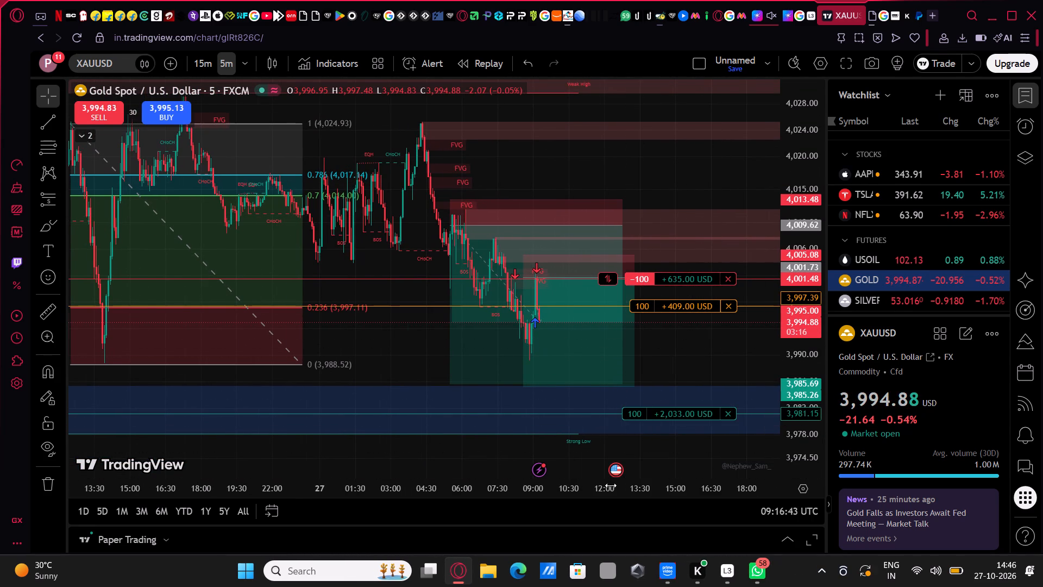
{"action": "left_click_drag", "start_coordinate": [611, 485], "coordinate": [470, 509]}
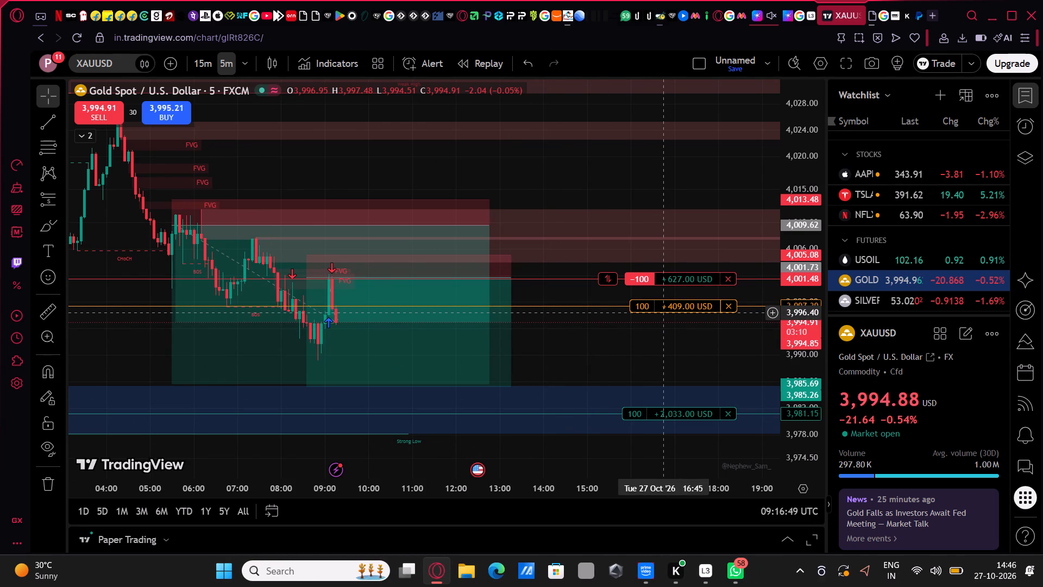
{"action": "left_click_drag", "start_coordinate": [799, 307], "coordinate": [791, 208]}
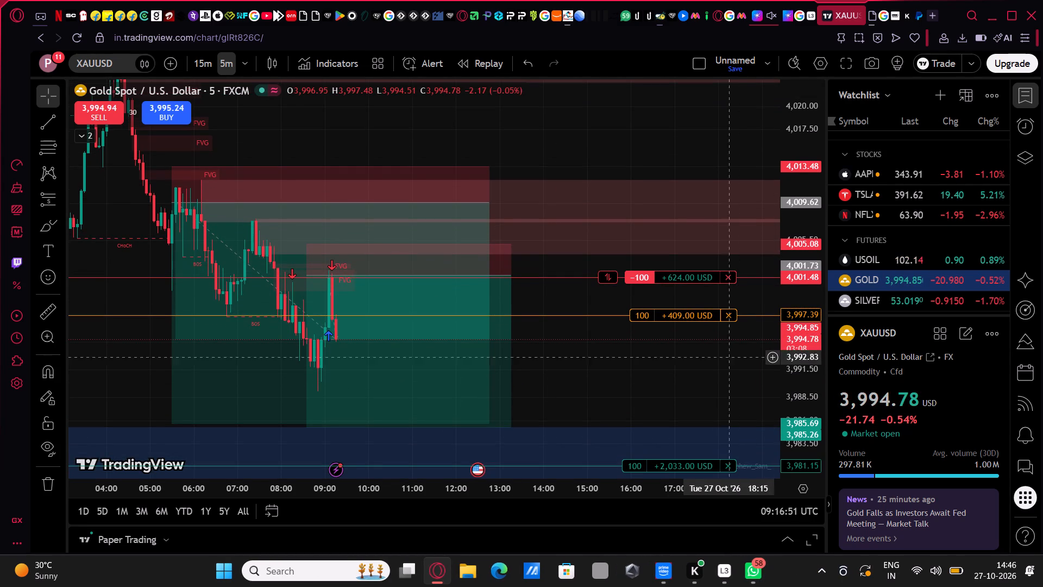
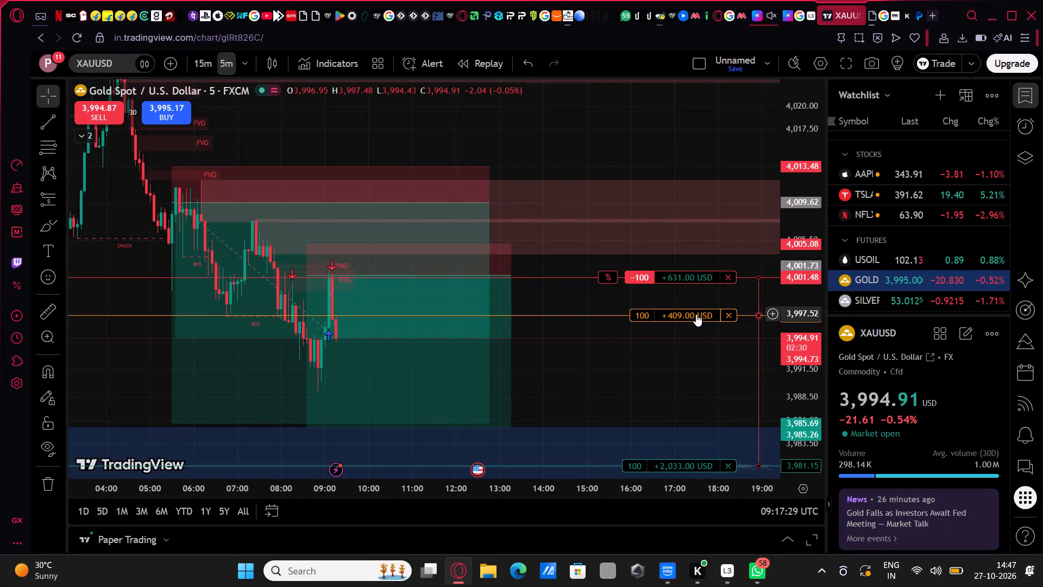
Lower the 100-unit XAUUSD short's stop loss to 3,995.47, just above the current price, leaving the order change unconfirmed.
{"action": "left_click_drag", "start_coordinate": [695, 314], "coordinate": [700, 330]}
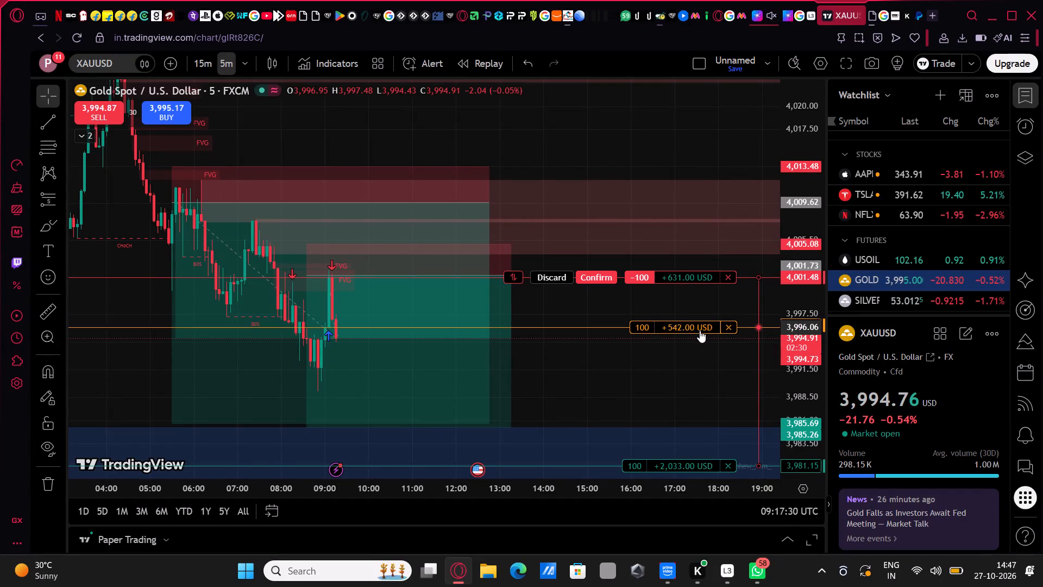
{"action": "left_click_drag", "start_coordinate": [700, 330], "coordinate": [700, 332]}
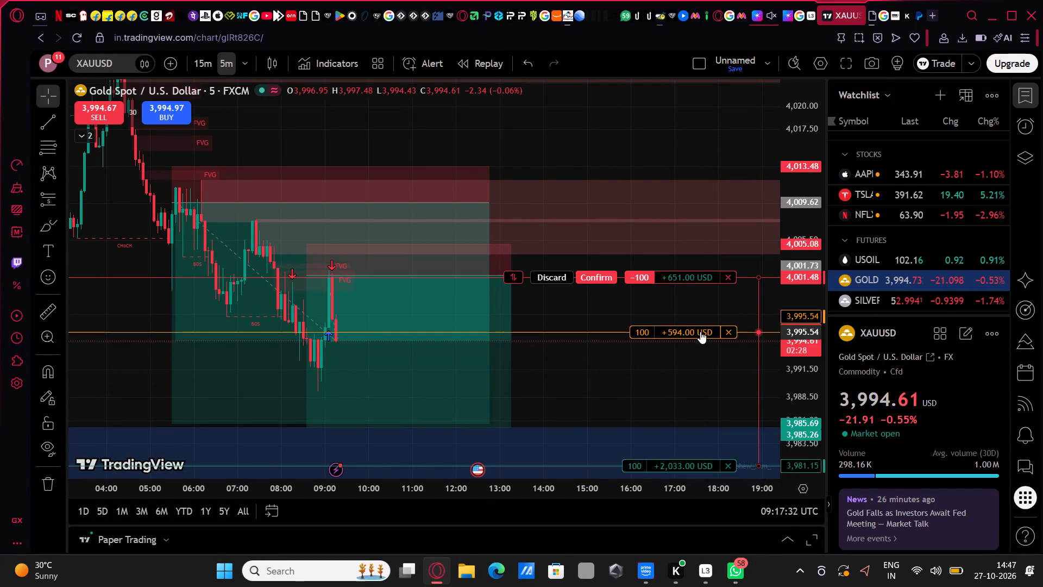
{"action": "left_click_drag", "start_coordinate": [700, 332], "coordinate": [700, 330]}
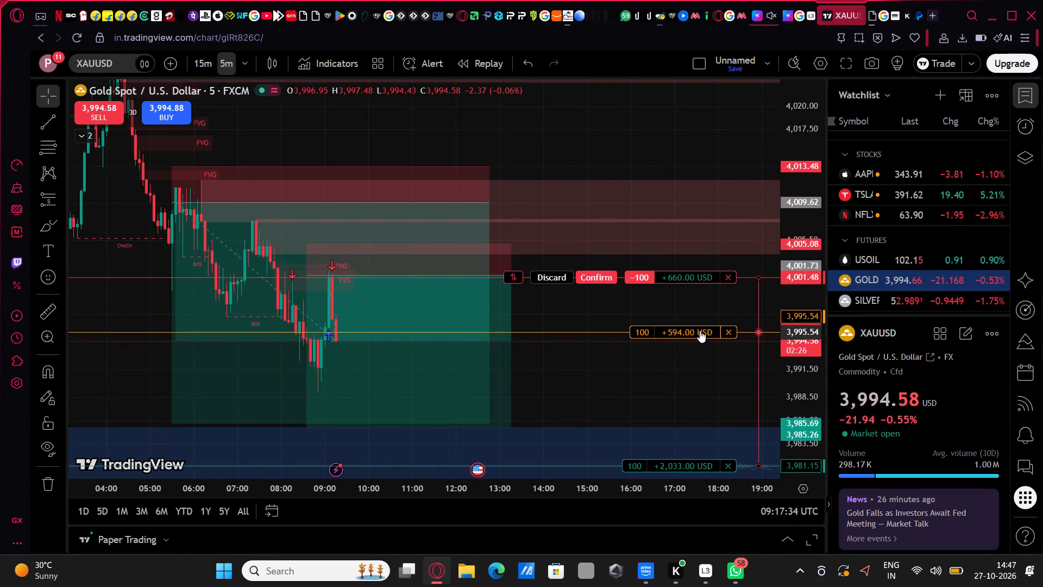
{"action": "left_click_drag", "start_coordinate": [700, 330], "coordinate": [700, 330]}
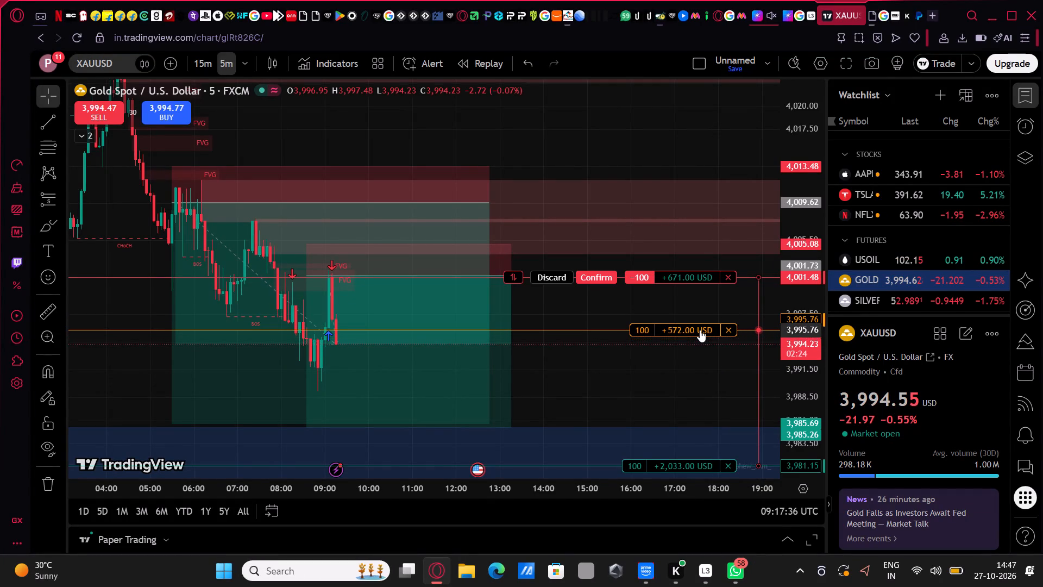
{"action": "left_click_drag", "start_coordinate": [700, 330], "coordinate": [701, 341]}
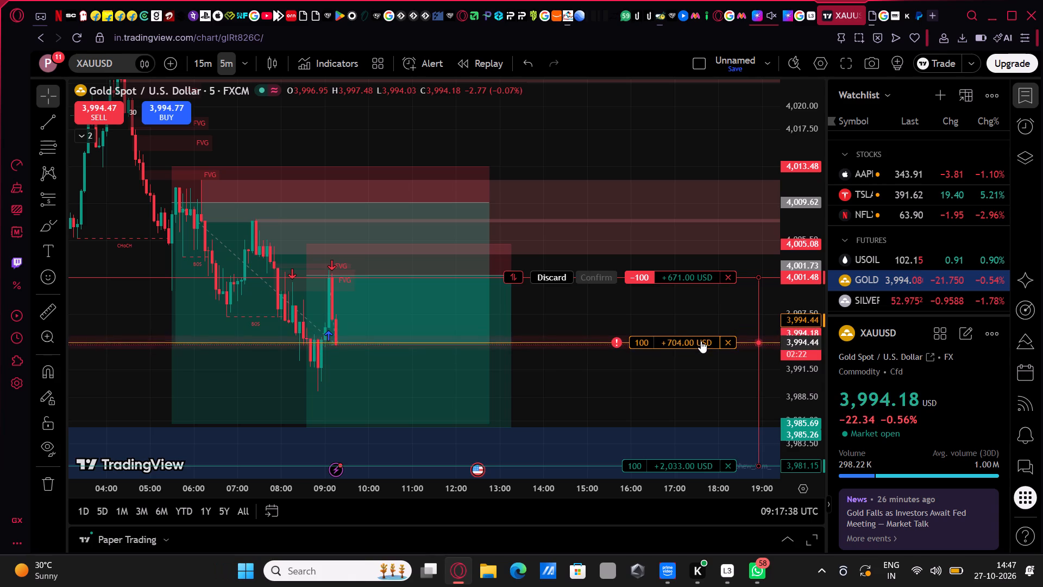
{"action": "left_click_drag", "start_coordinate": [701, 341], "coordinate": [699, 339]}
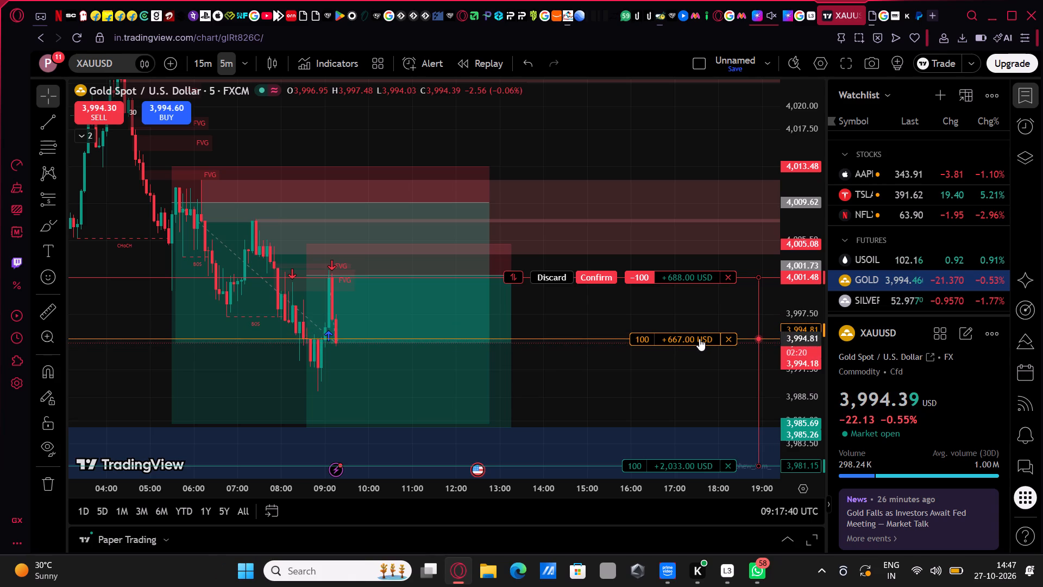
{"action": "left_click_drag", "start_coordinate": [699, 339], "coordinate": [700, 341]}
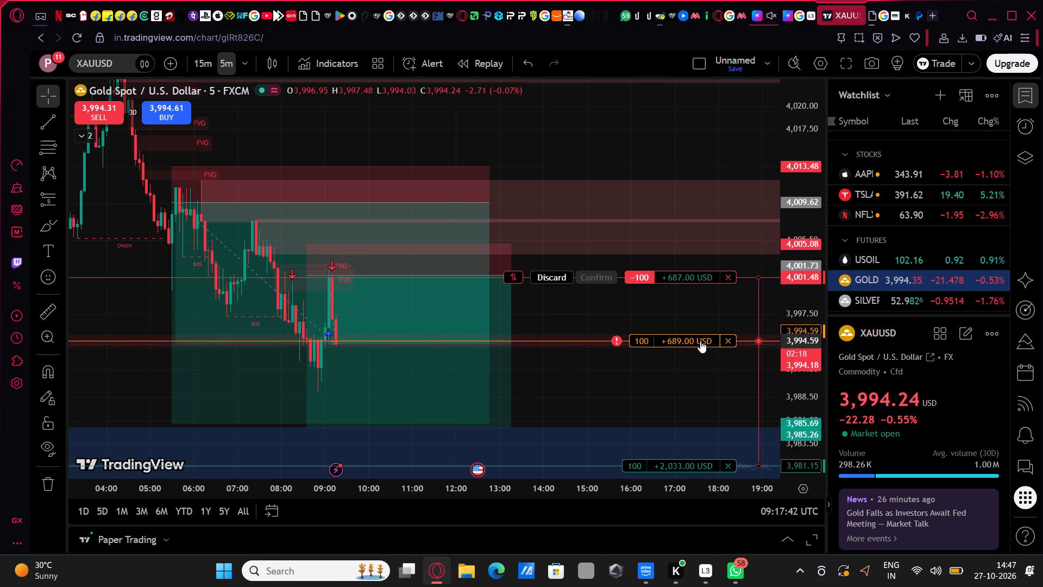
{"action": "left_click_drag", "start_coordinate": [700, 341], "coordinate": [699, 335]}
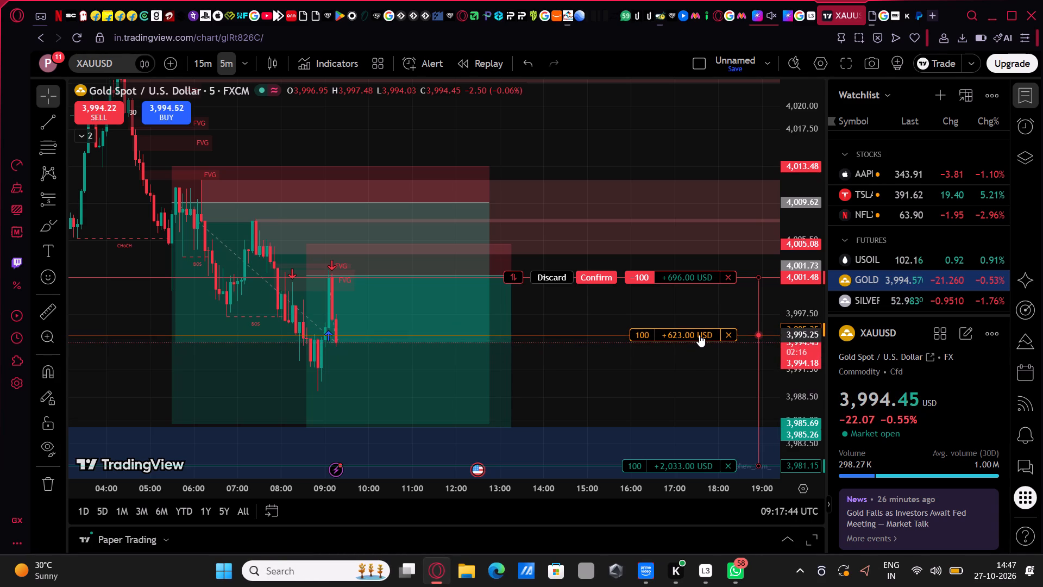
{"action": "left_click_drag", "start_coordinate": [699, 335], "coordinate": [700, 333]}
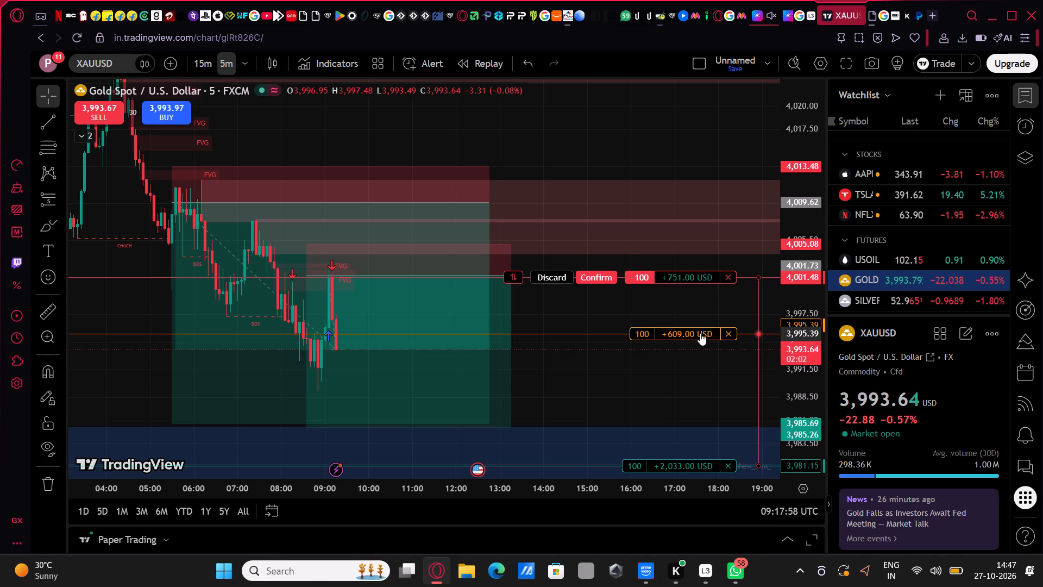
{"action": "left_click_drag", "start_coordinate": [700, 333], "coordinate": [699, 331]}
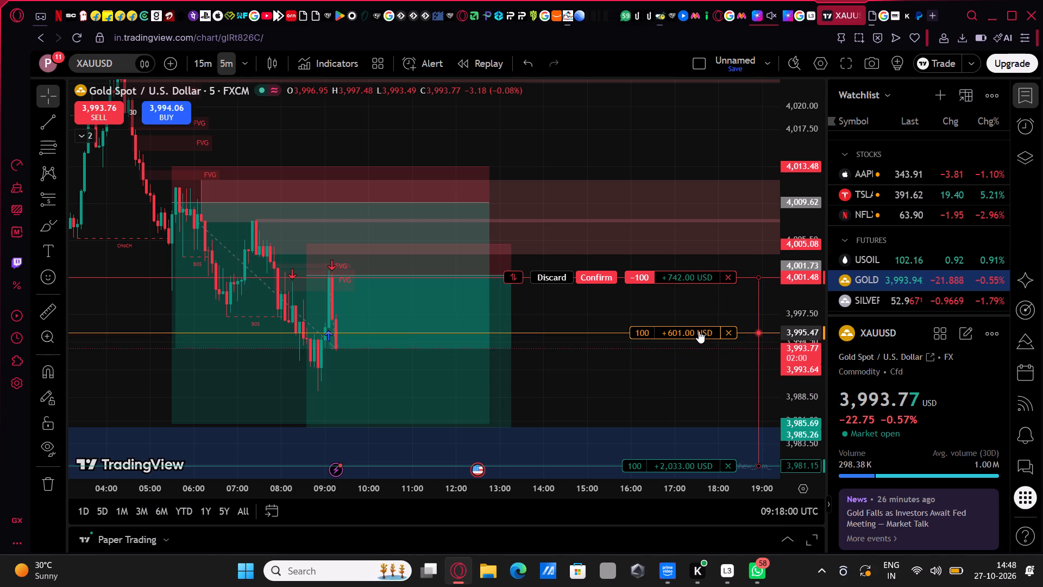
{"action": "left_click_drag", "start_coordinate": [699, 331], "coordinate": [699, 333]}
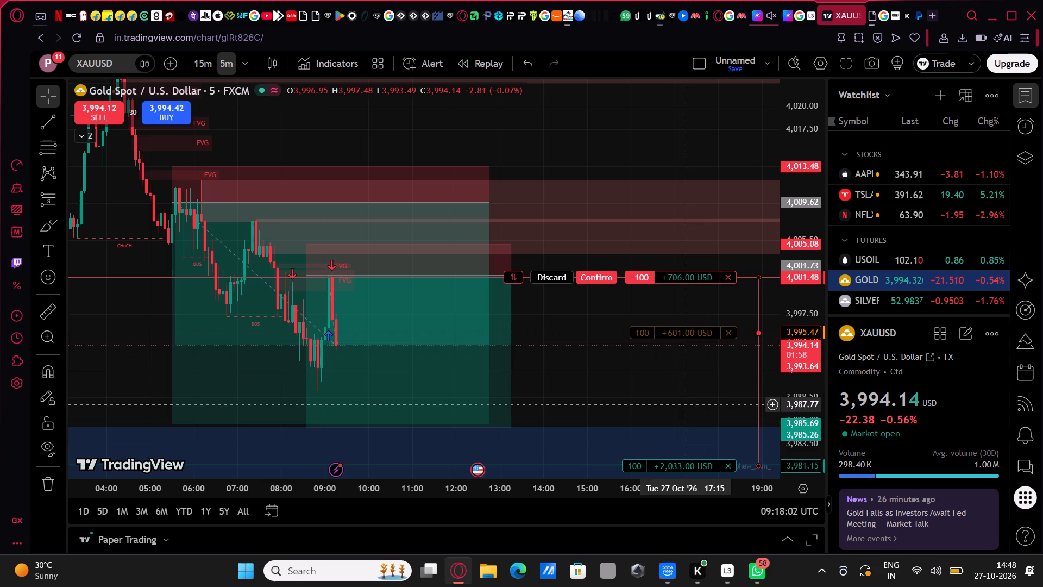
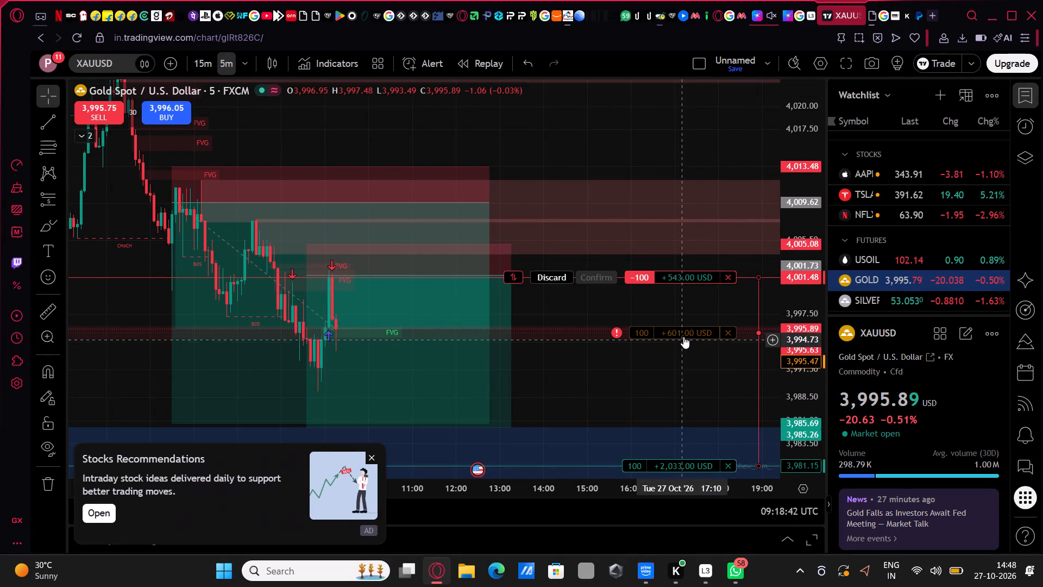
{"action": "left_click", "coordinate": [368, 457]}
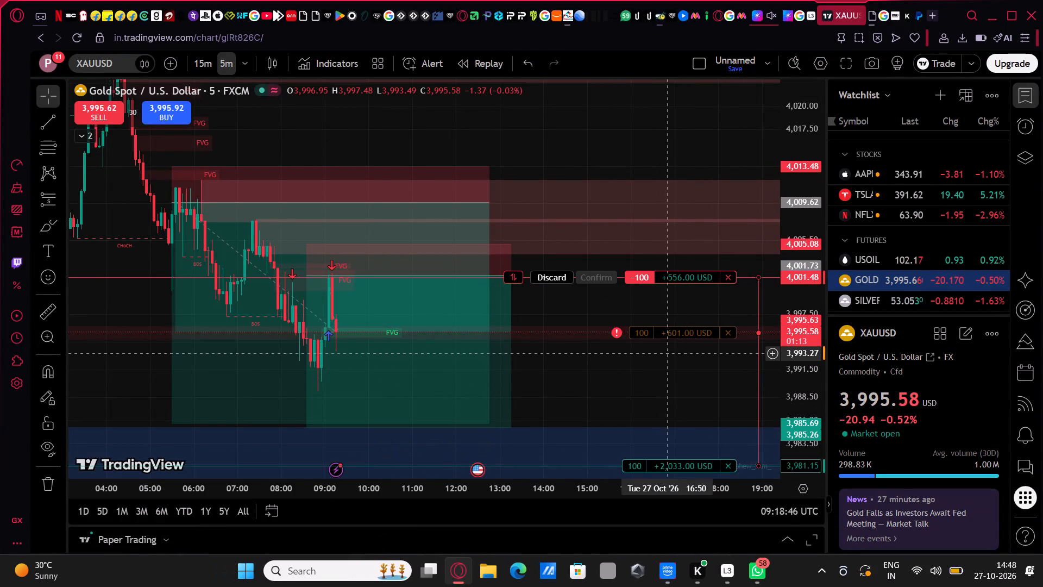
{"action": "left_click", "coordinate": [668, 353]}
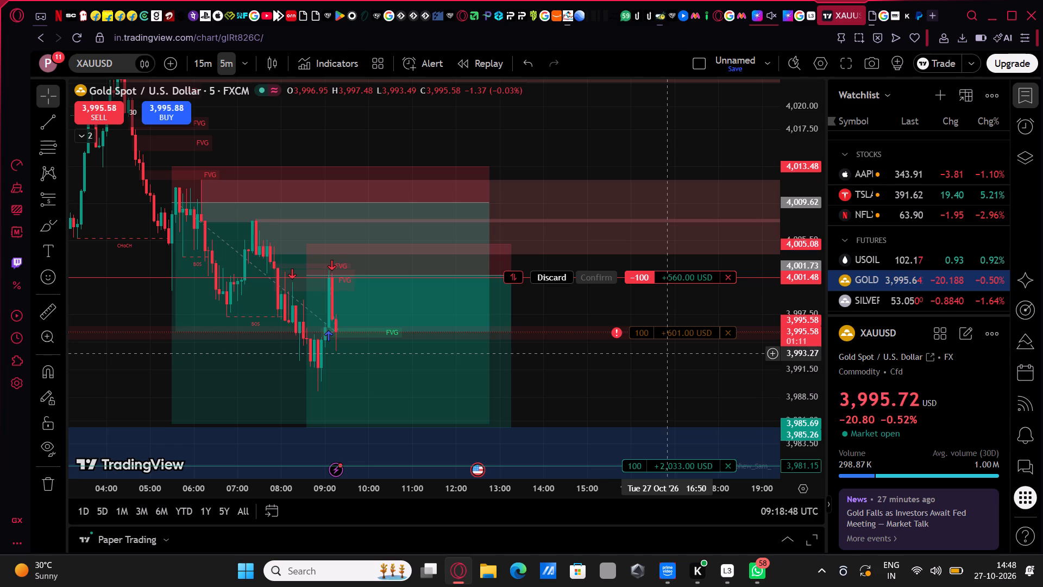
Open the TSLA chart from the watchlist and examine its 5-minute price history around the drawn short position and the demand zones below.
{"action": "left_click", "coordinate": [869, 190]}
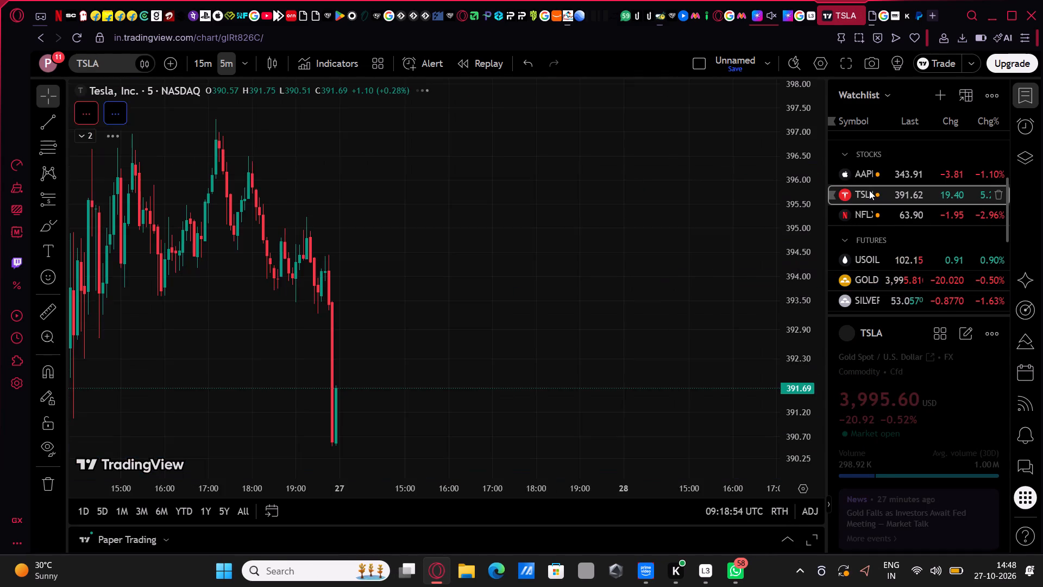
{"action": "left_click_drag", "start_coordinate": [801, 209], "coordinate": [803, 216]}
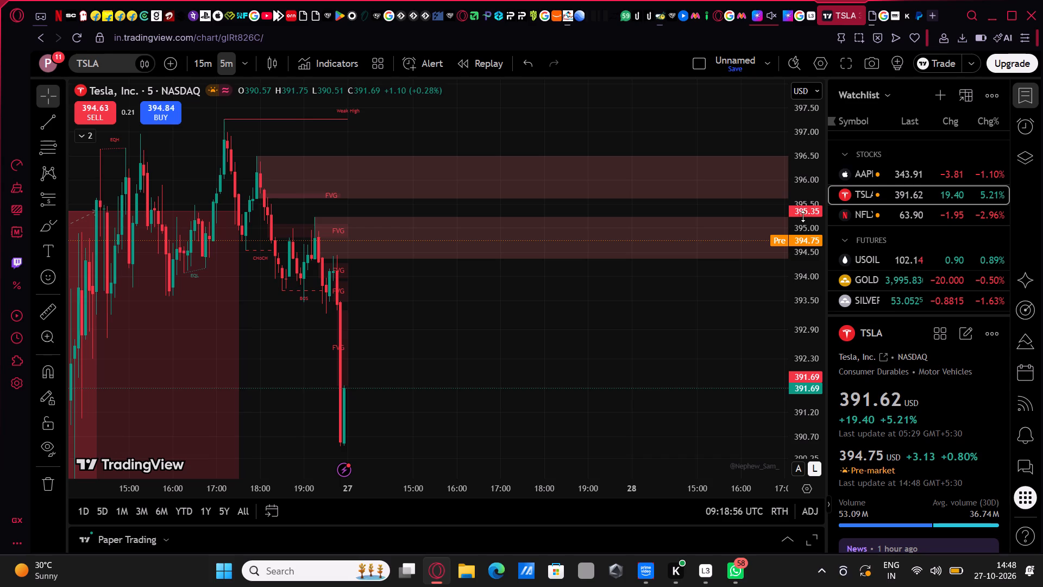
{"action": "left_click_drag", "start_coordinate": [803, 216], "coordinate": [786, 416]}
{"action": "left_click_drag", "start_coordinate": [564, 378], "coordinate": [735, 284]}
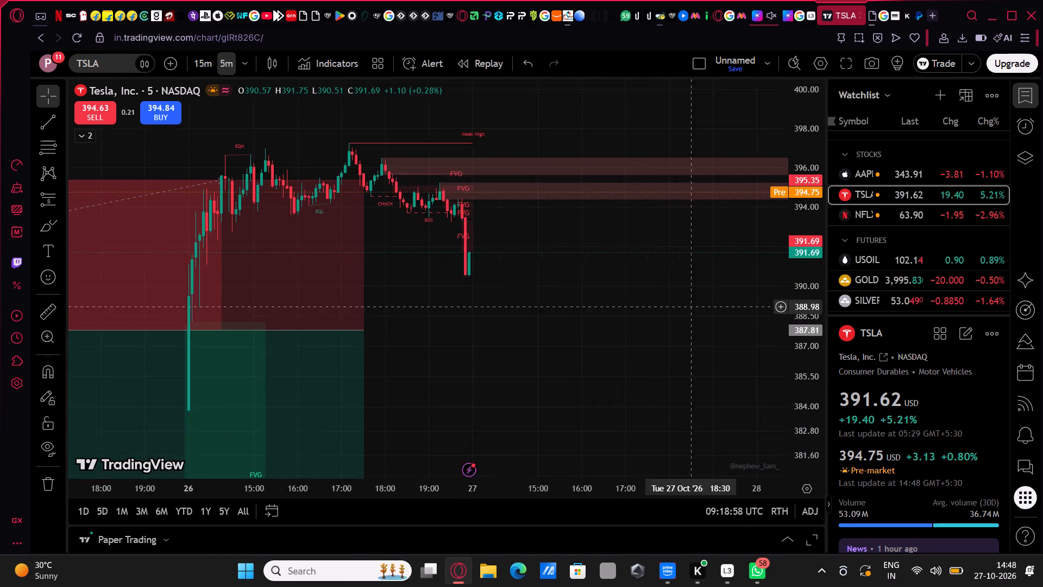
{"action": "left_click_drag", "start_coordinate": [810, 236], "coordinate": [805, 402]}
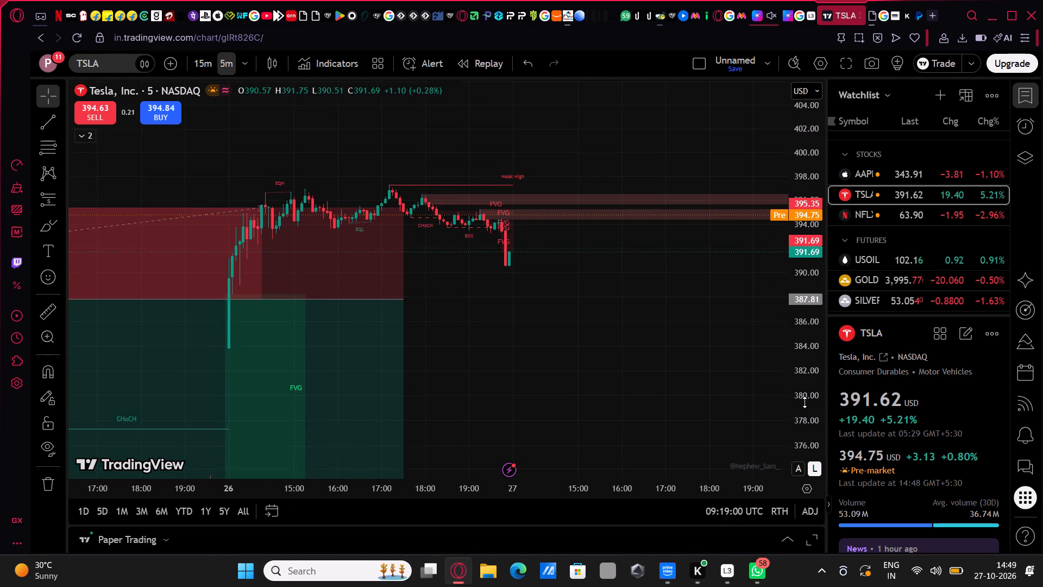
{"action": "left_click_drag", "start_coordinate": [805, 402], "coordinate": [800, 407]}
{"action": "left_click_drag", "start_coordinate": [808, 244], "coordinate": [813, 393]}
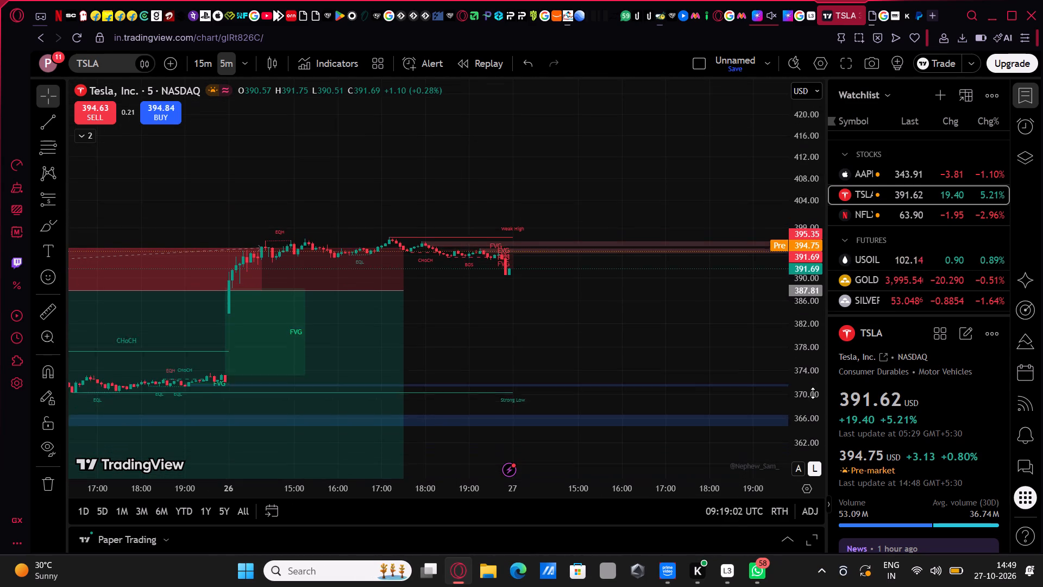
{"action": "left_click_drag", "start_coordinate": [813, 393], "coordinate": [813, 392]}
{"action": "left_click_drag", "start_coordinate": [558, 360], "coordinate": [758, 177]}
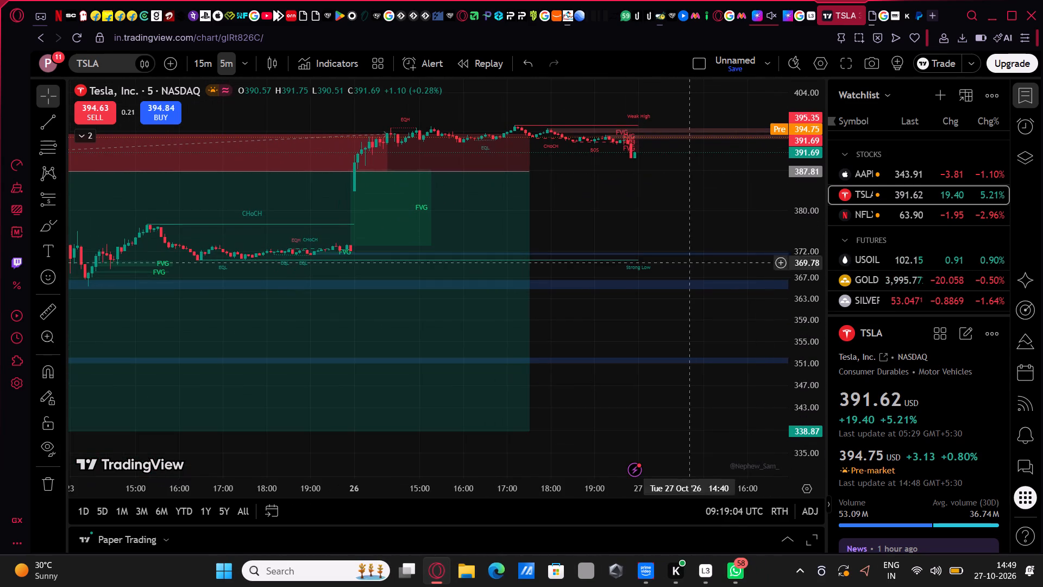
{"action": "left_click_drag", "start_coordinate": [424, 490], "coordinate": [726, 466]}
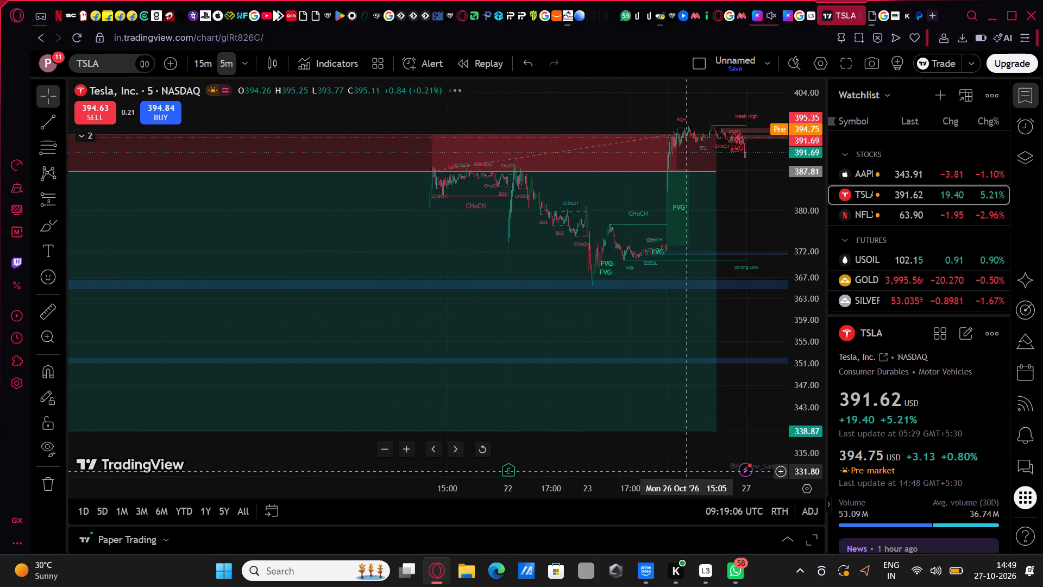
{"action": "left_click_drag", "start_coordinate": [726, 466], "coordinate": [729, 464]}
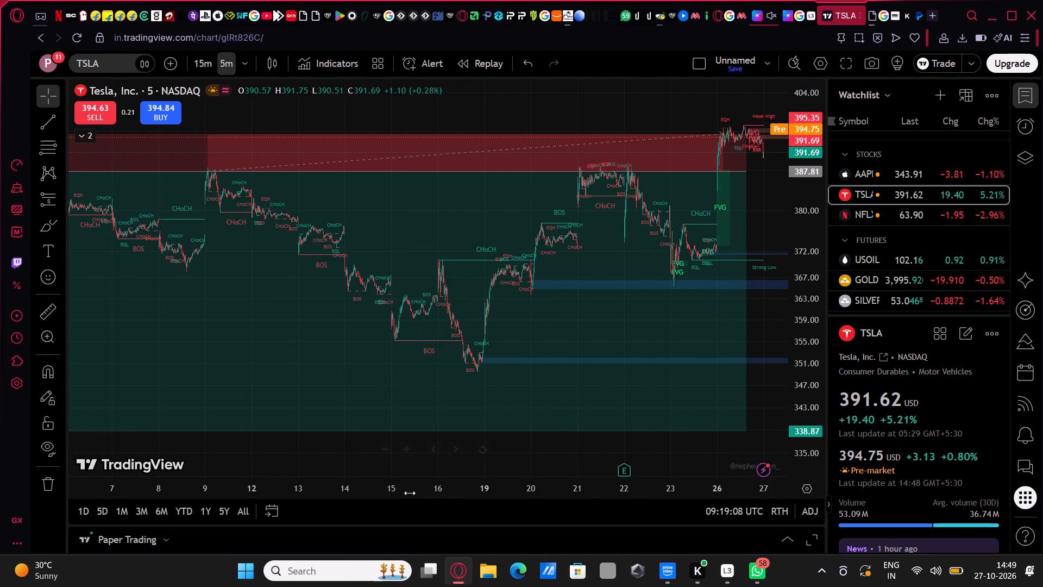
{"action": "left_click_drag", "start_coordinate": [408, 492], "coordinate": [633, 463]}
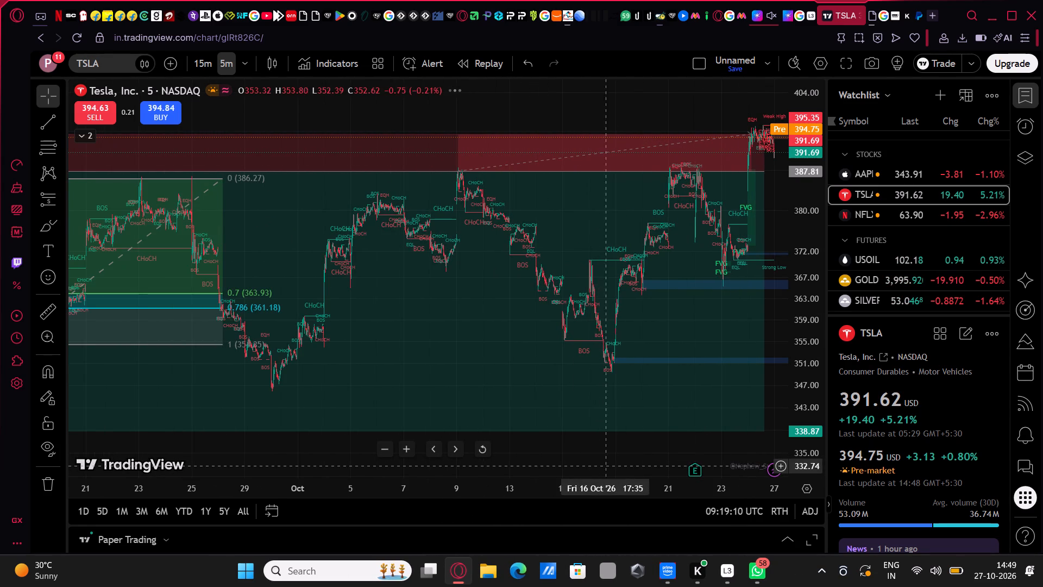
{"action": "left_click_drag", "start_coordinate": [633, 463], "coordinate": [653, 460]}
{"action": "left_click_drag", "start_coordinate": [339, 494], "coordinate": [501, 471]}
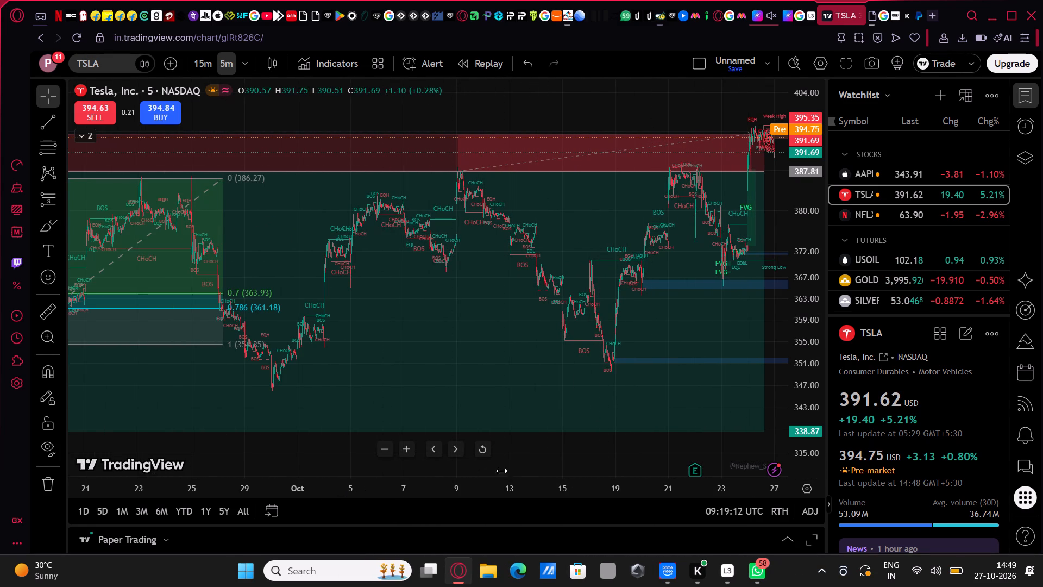
{"action": "left_click_drag", "start_coordinate": [501, 471], "coordinate": [551, 471]}
{"action": "left_click_drag", "start_coordinate": [351, 490], "coordinate": [500, 477]}
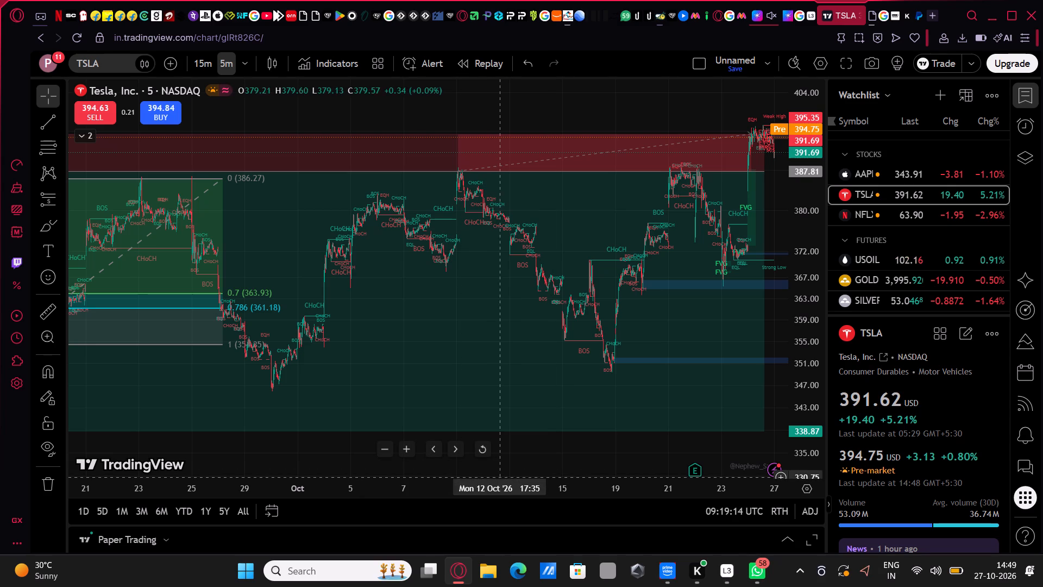
{"action": "left_click_drag", "start_coordinate": [560, 446], "coordinate": [395, 443]}
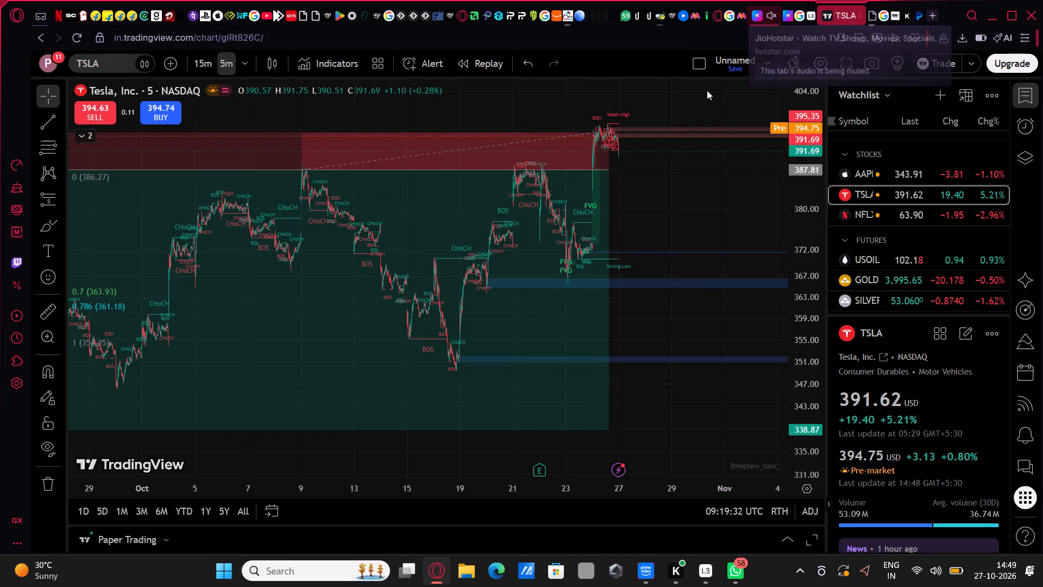
Switch to NFLX on the 15-minute timeframe and draw a Fibonacci retracement over the latest drop, from about 65.07 to 62.87.
{"action": "left_click", "coordinate": [863, 217]}
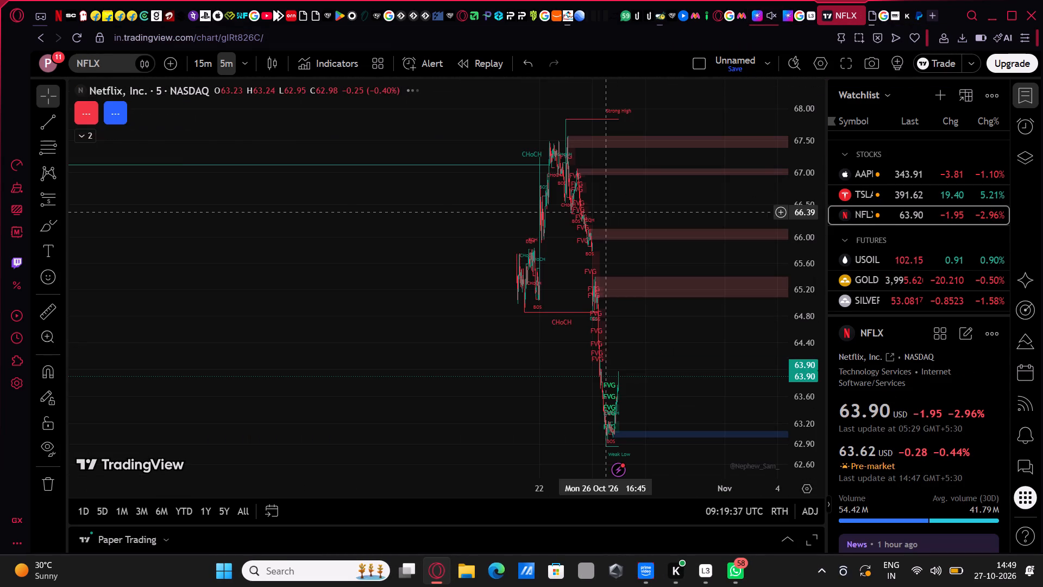
{"action": "left_click", "coordinate": [202, 59]}
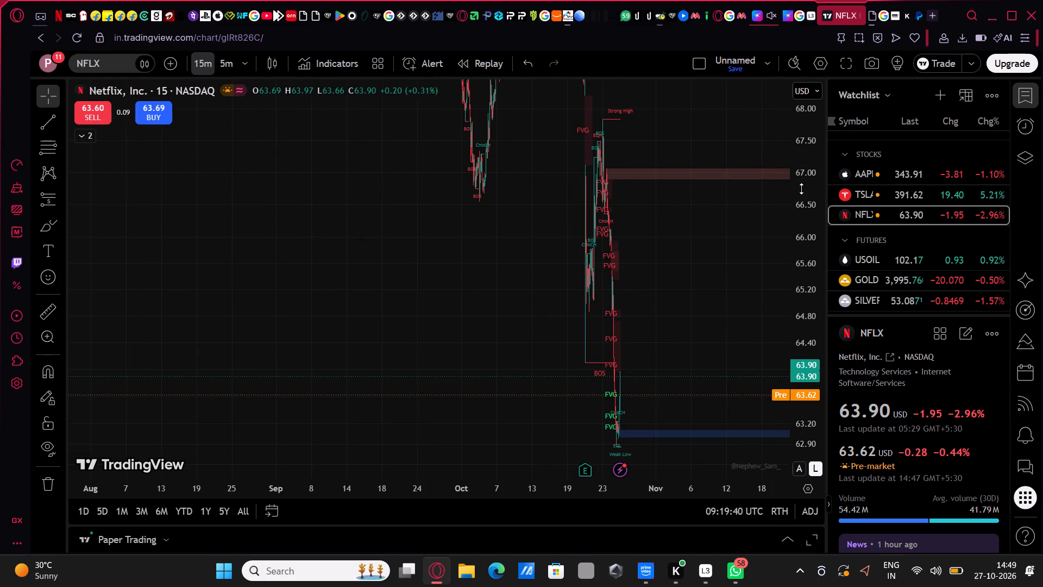
{"action": "left_click_drag", "start_coordinate": [802, 198], "coordinate": [813, 369]}
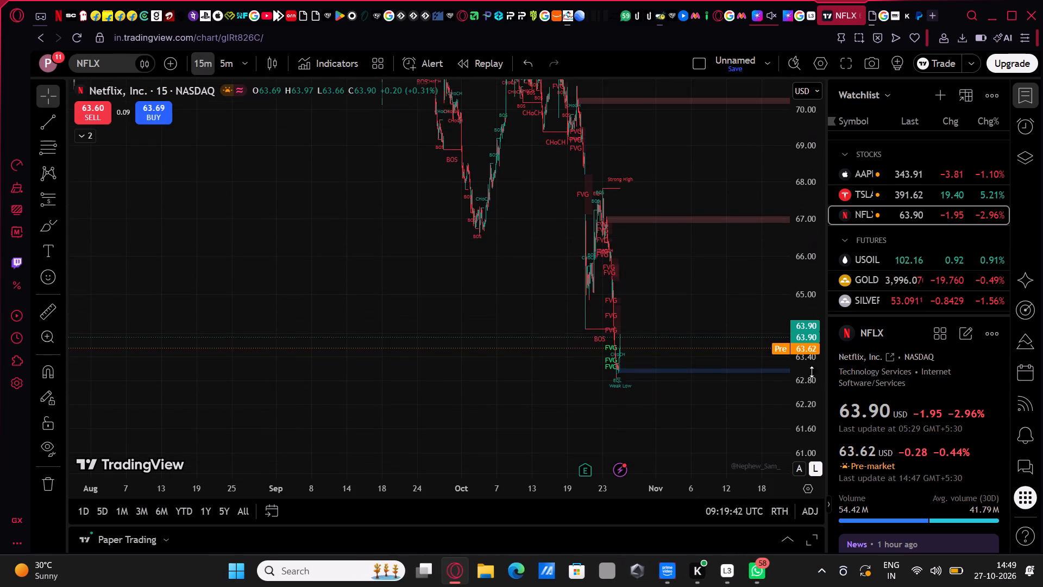
{"action": "left_click_drag", "start_coordinate": [618, 489], "coordinate": [351, 534]}
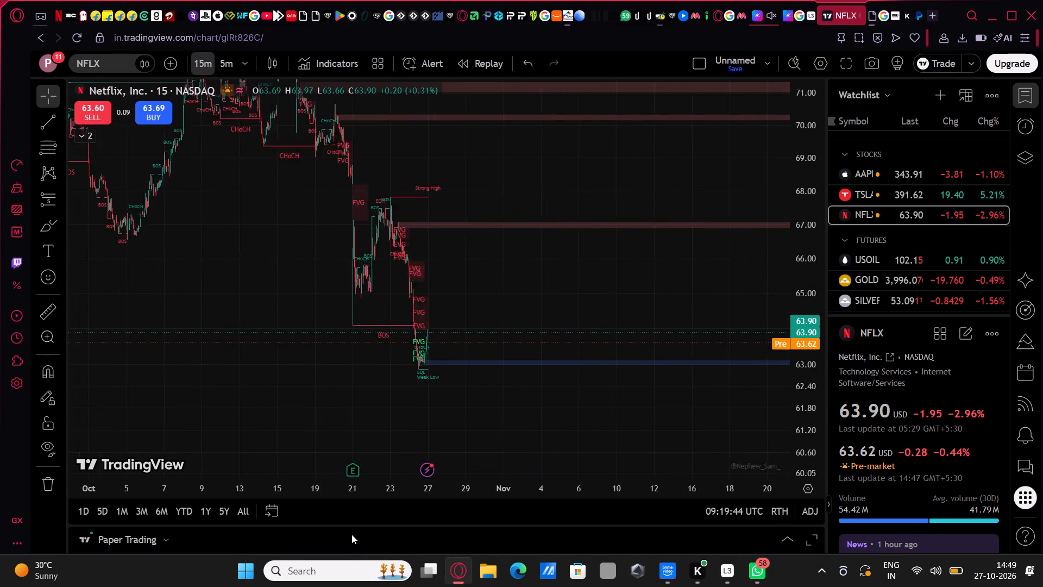
{"action": "left_click_drag", "start_coordinate": [351, 534], "coordinate": [351, 534]}
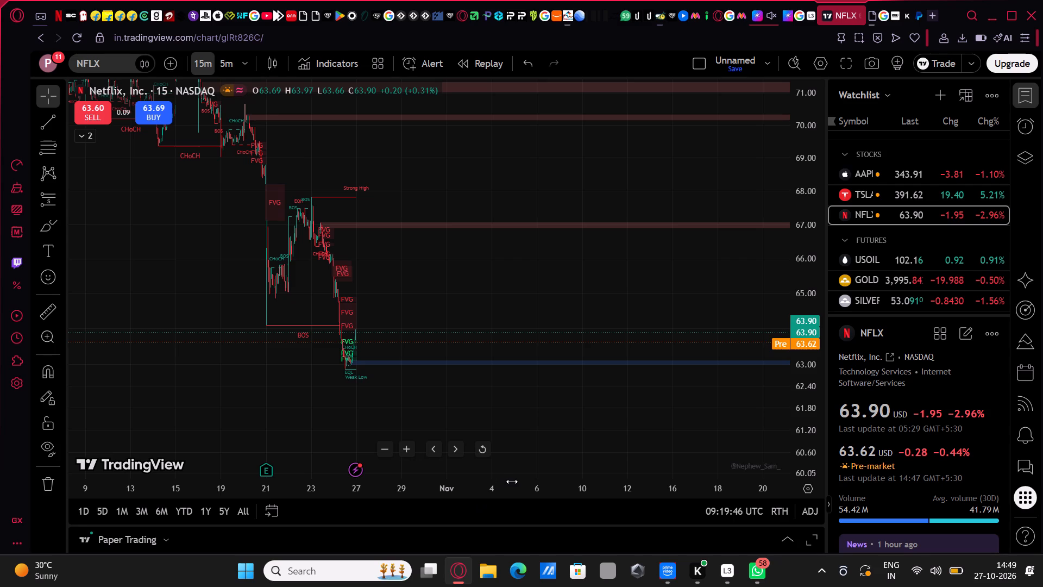
{"action": "left_click_drag", "start_coordinate": [509, 491], "coordinate": [309, 483]}
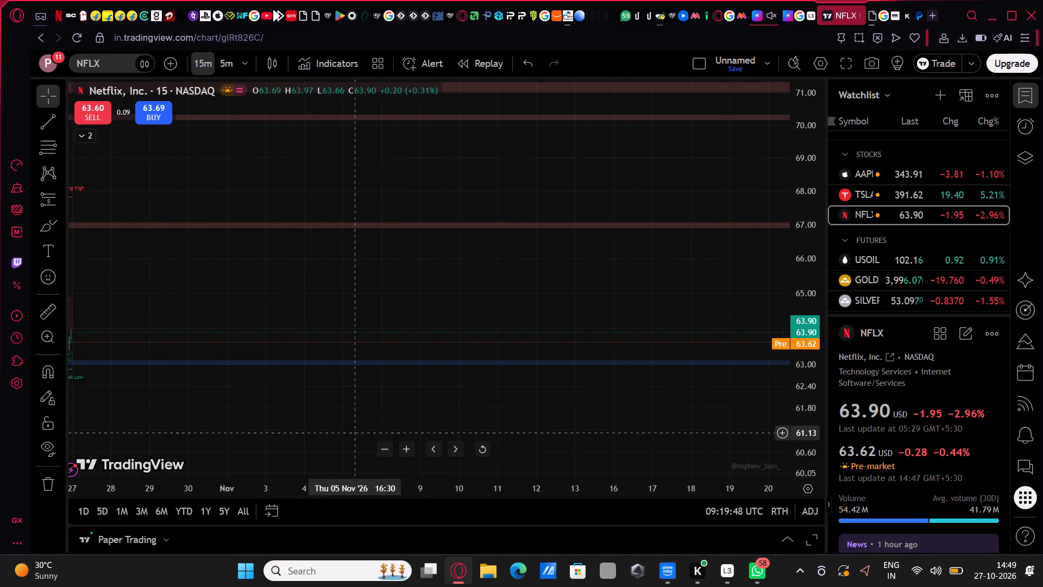
{"action": "left_click_drag", "start_coordinate": [387, 394], "coordinate": [733, 383]}
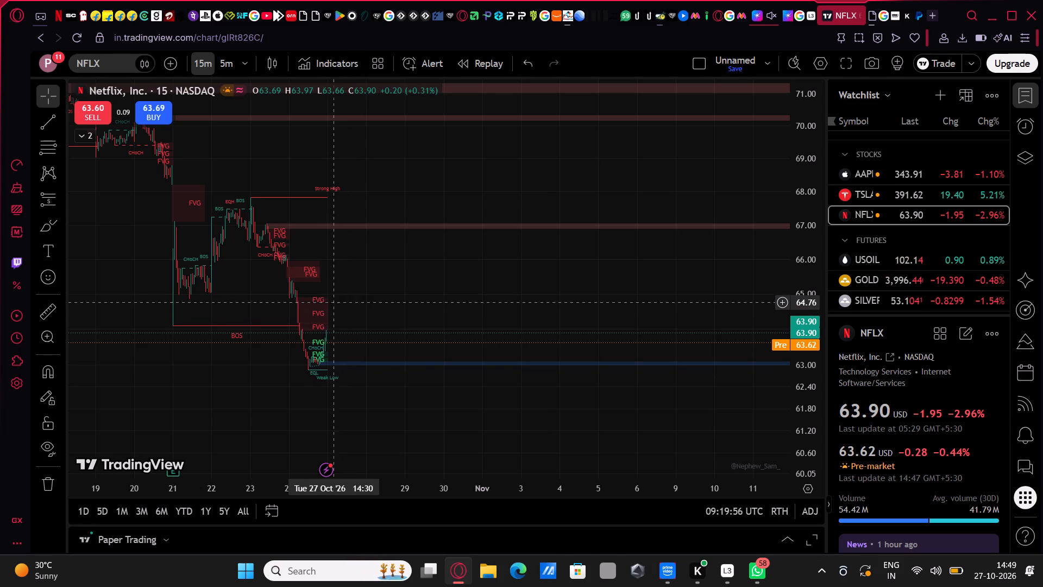
{"action": "left_click", "coordinate": [43, 152]}
{"action": "left_click_drag", "start_coordinate": [299, 291], "coordinate": [389, 375]}
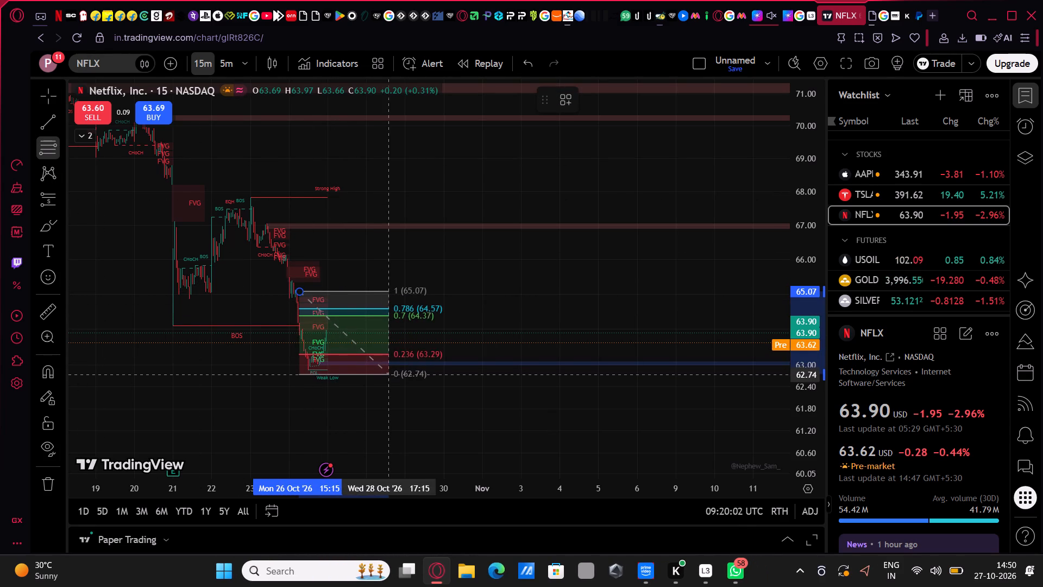
{"action": "left_click", "coordinate": [388, 369]}
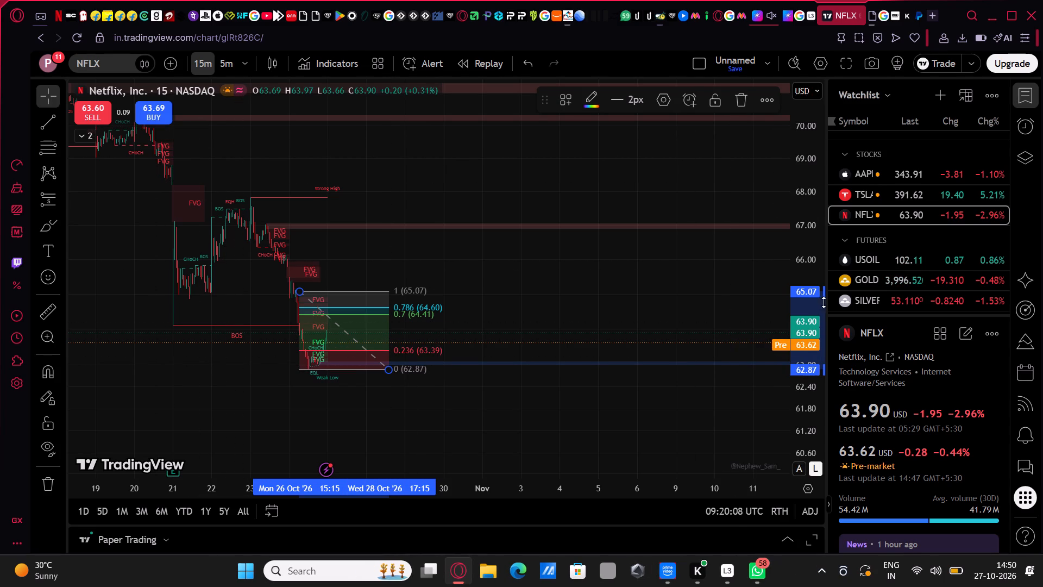
Open the TVC GOLD chart from the watchlist and examine its 15-minute price action around the blue demand zone.
{"action": "scroll", "coordinate": [904, 272], "scroll_direction": "down", "scroll_amount": 1}
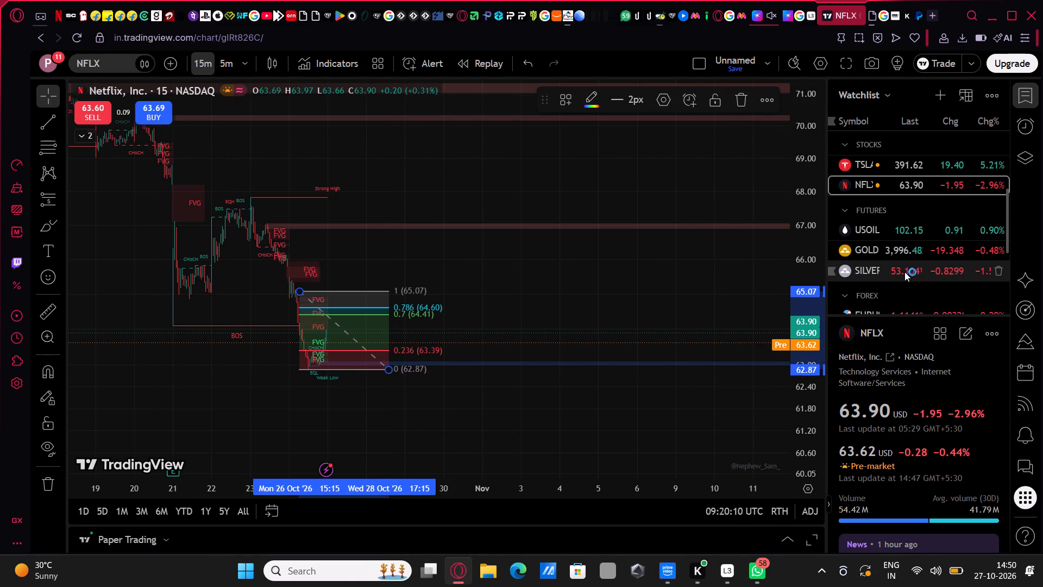
{"action": "scroll", "coordinate": [899, 272], "scroll_direction": "down", "scroll_amount": 1}
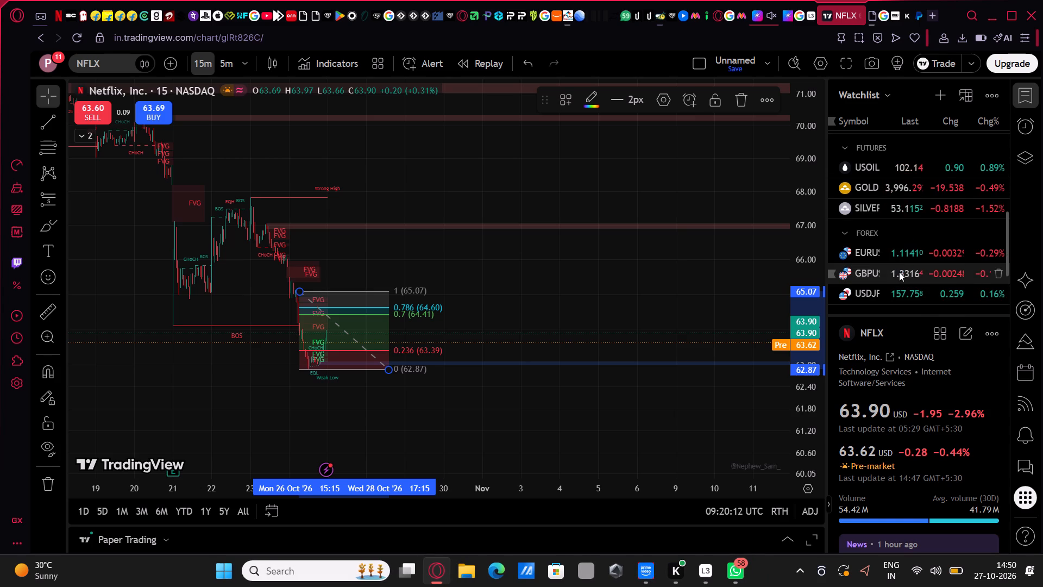
{"action": "left_click", "coordinate": [873, 183]}
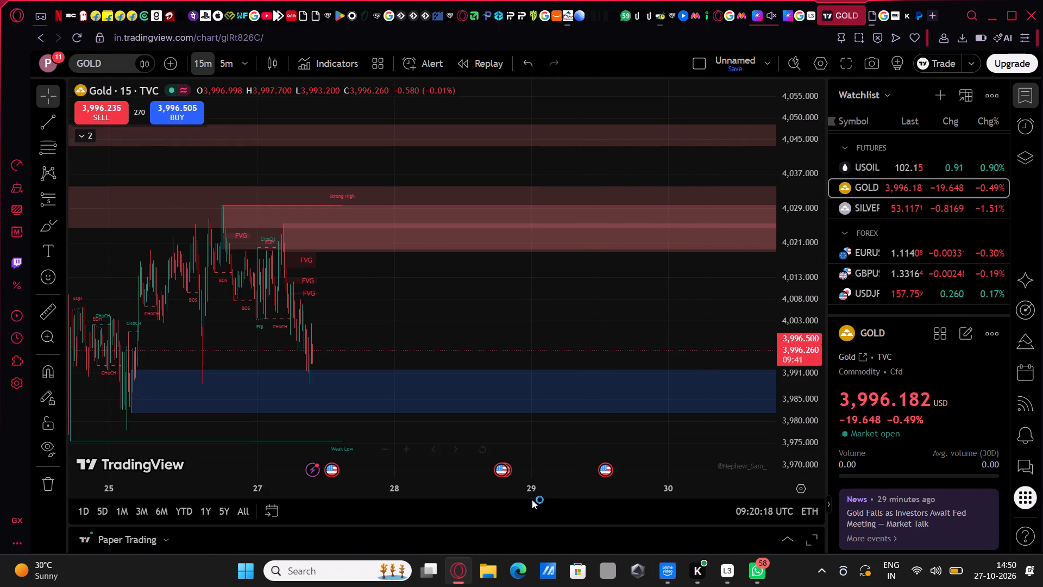
{"action": "left_click_drag", "start_coordinate": [529, 496], "coordinate": [376, 501]}
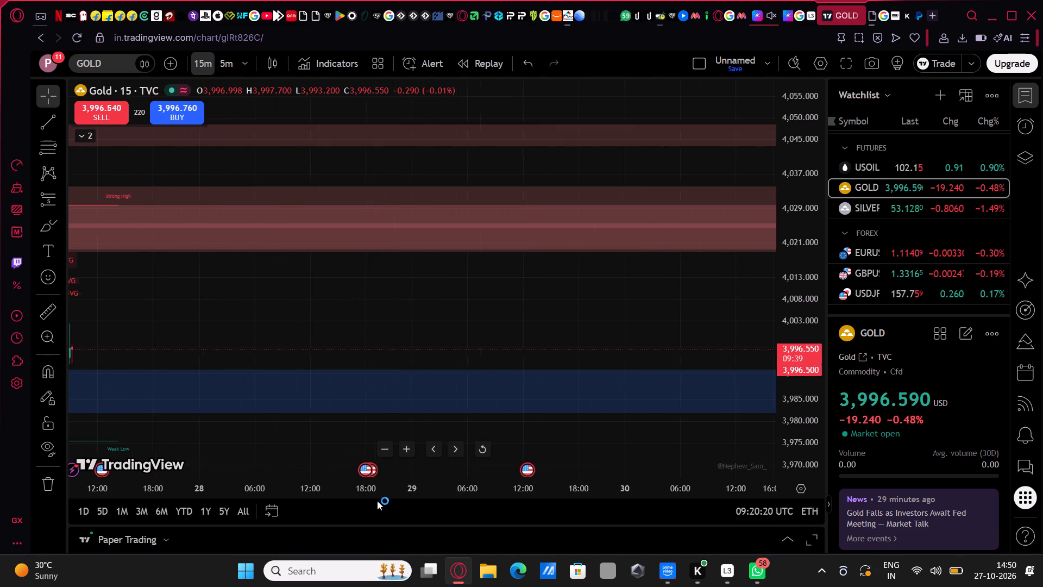
{"action": "left_click_drag", "start_coordinate": [448, 349], "coordinate": [614, 282]}
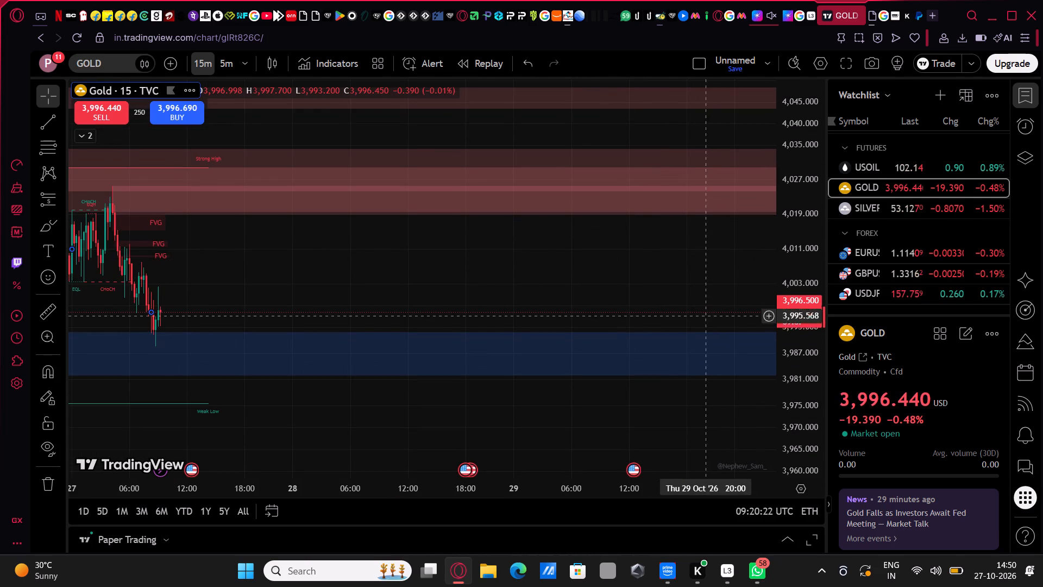
{"action": "left_click_drag", "start_coordinate": [770, 312], "coordinate": [775, 204]}
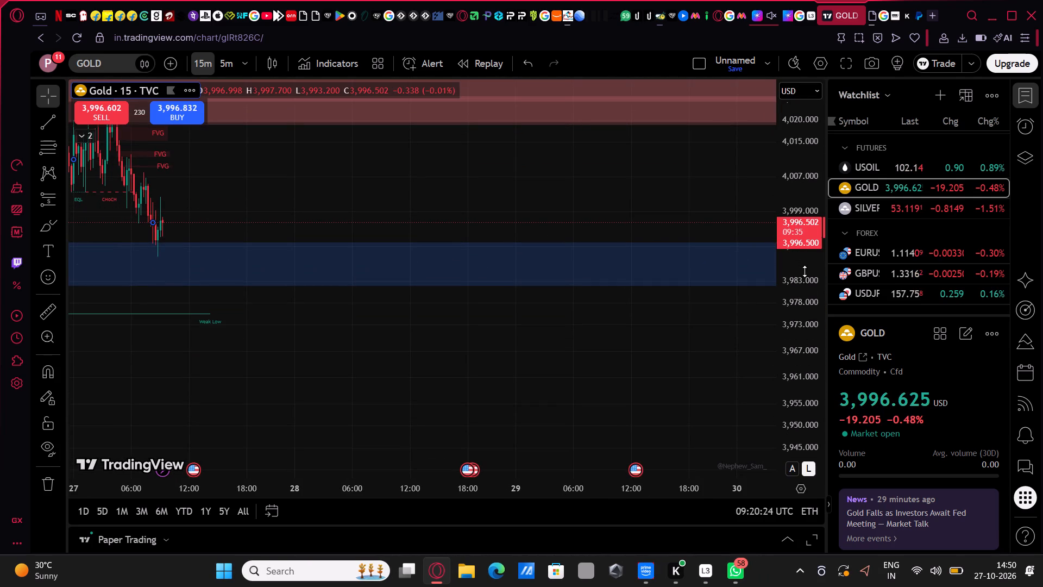
{"action": "left_click_drag", "start_coordinate": [805, 270], "coordinate": [776, 171]}
{"action": "left_click_drag", "start_coordinate": [786, 272], "coordinate": [793, 167]}
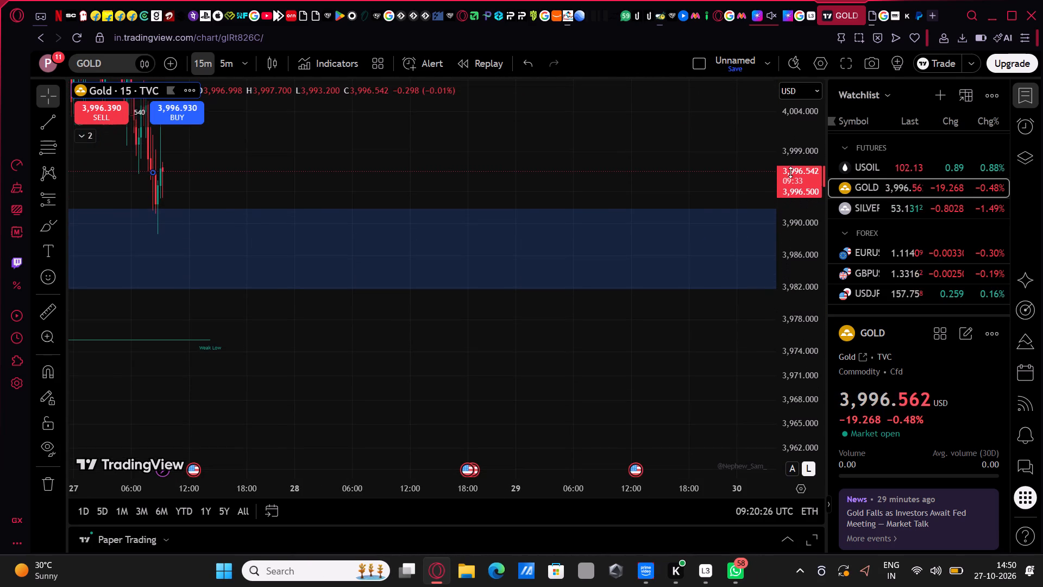
{"action": "left_click_drag", "start_coordinate": [570, 379], "coordinate": [743, 483]}
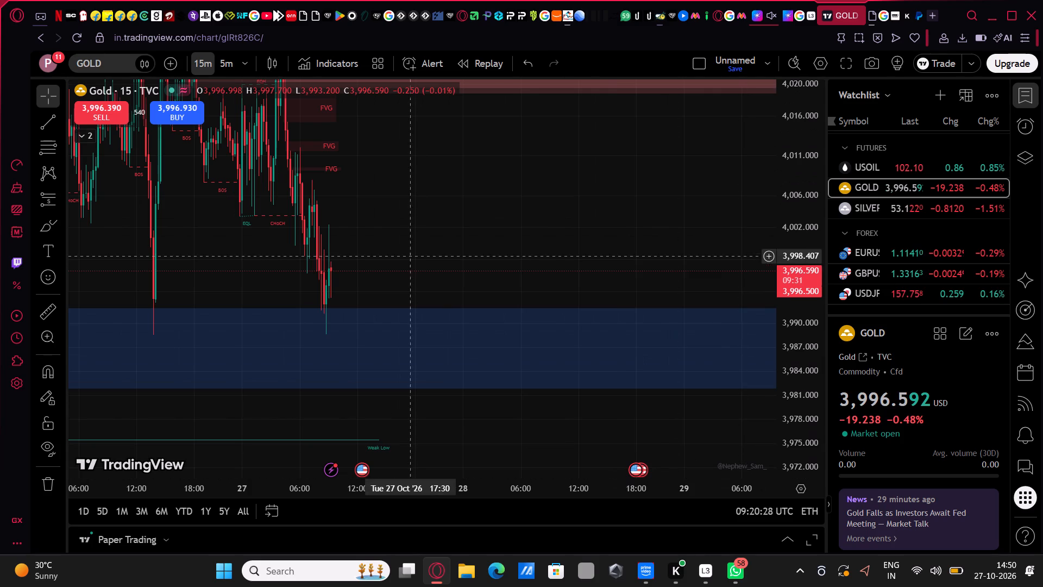
Switch the GOLD chart to the 5-minute timeframe and examine the latest candles between the supply and demand zones.
{"action": "left_click", "coordinate": [229, 65]}
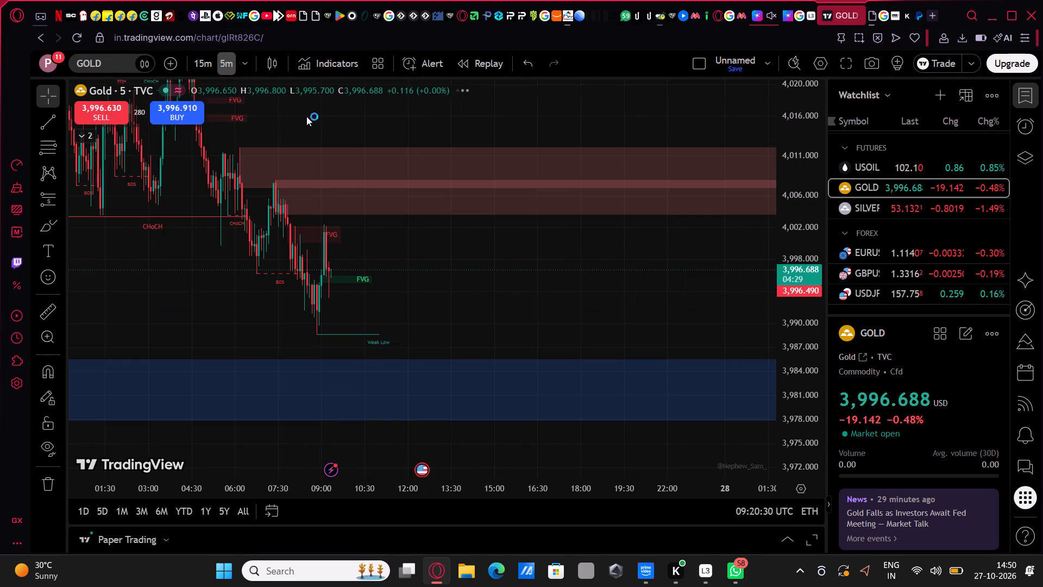
{"action": "left_click_drag", "start_coordinate": [437, 495], "coordinate": [416, 491]}
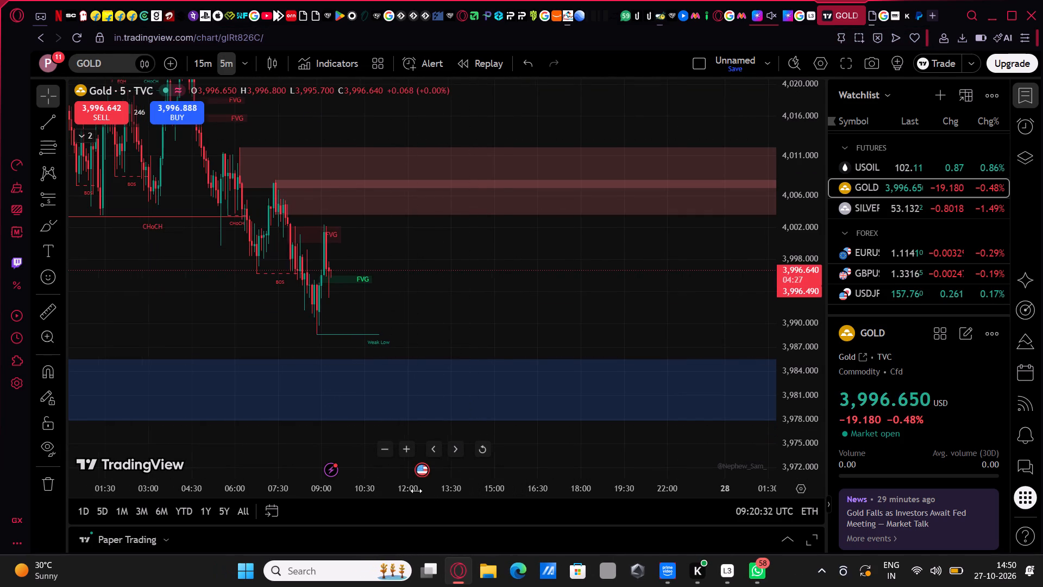
{"action": "left_click_drag", "start_coordinate": [416, 491], "coordinate": [259, 498]}
{"action": "left_click_drag", "start_coordinate": [361, 346], "coordinate": [609, 305]}
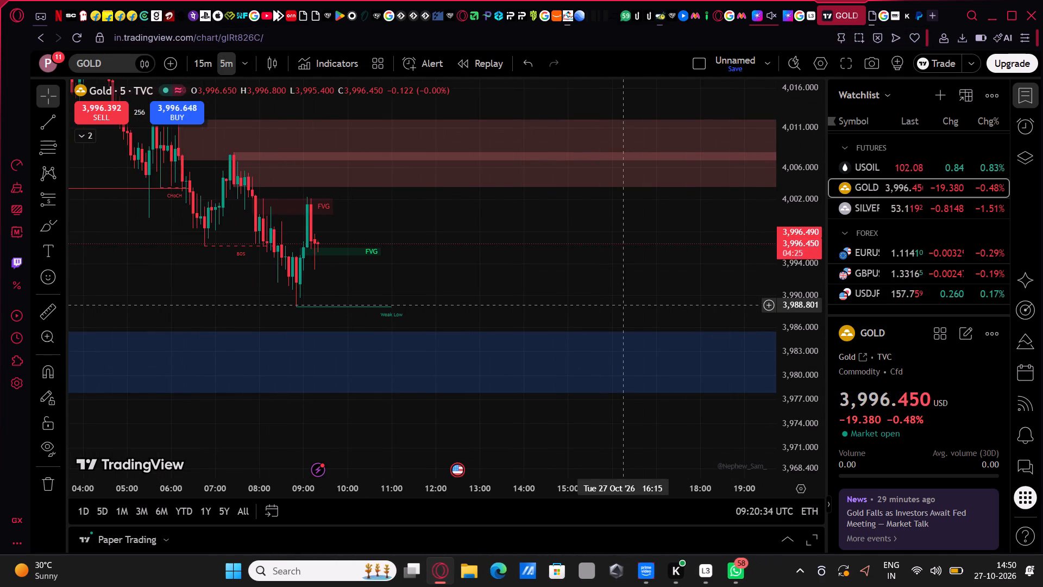
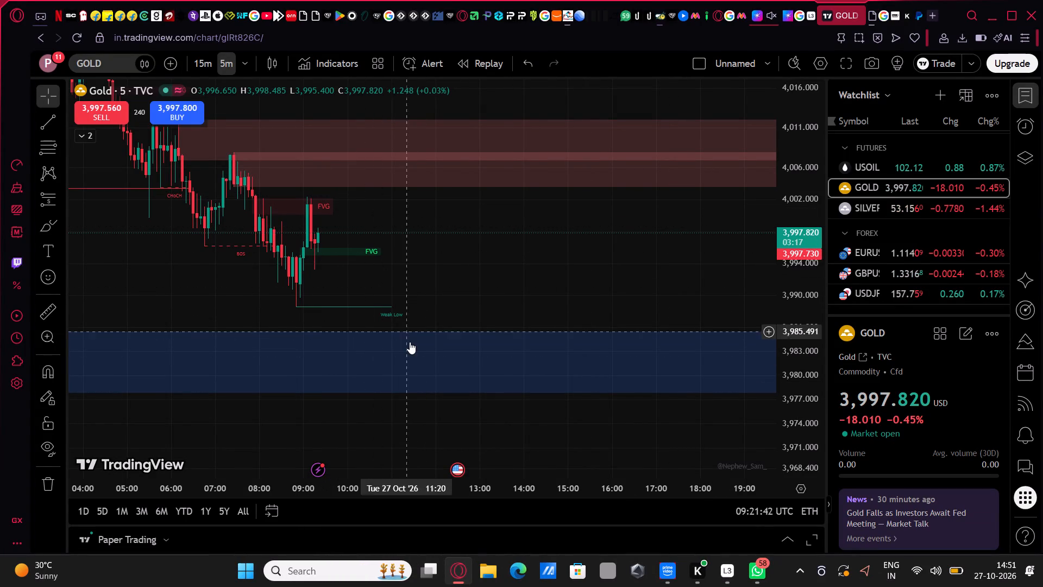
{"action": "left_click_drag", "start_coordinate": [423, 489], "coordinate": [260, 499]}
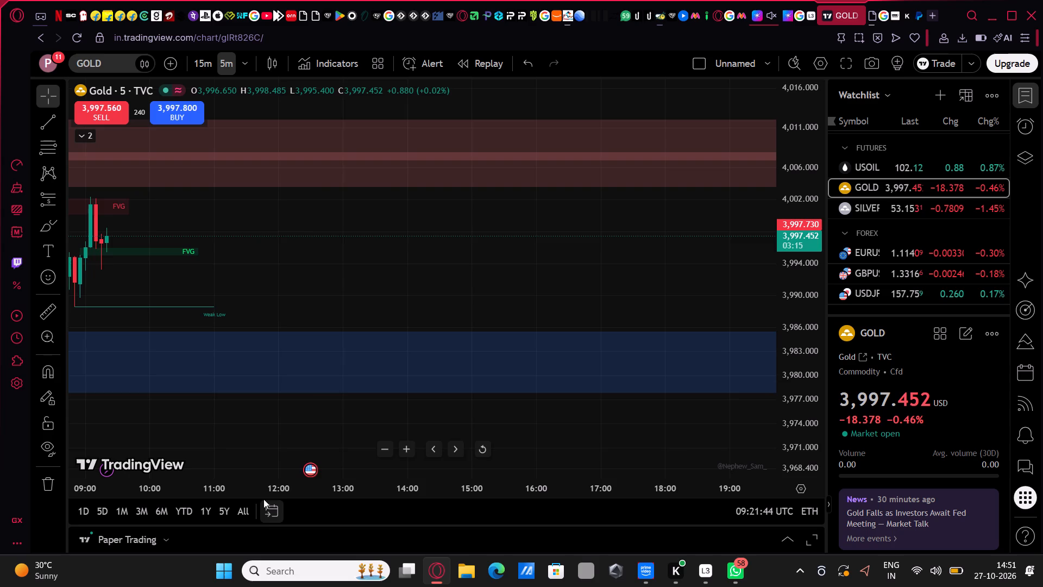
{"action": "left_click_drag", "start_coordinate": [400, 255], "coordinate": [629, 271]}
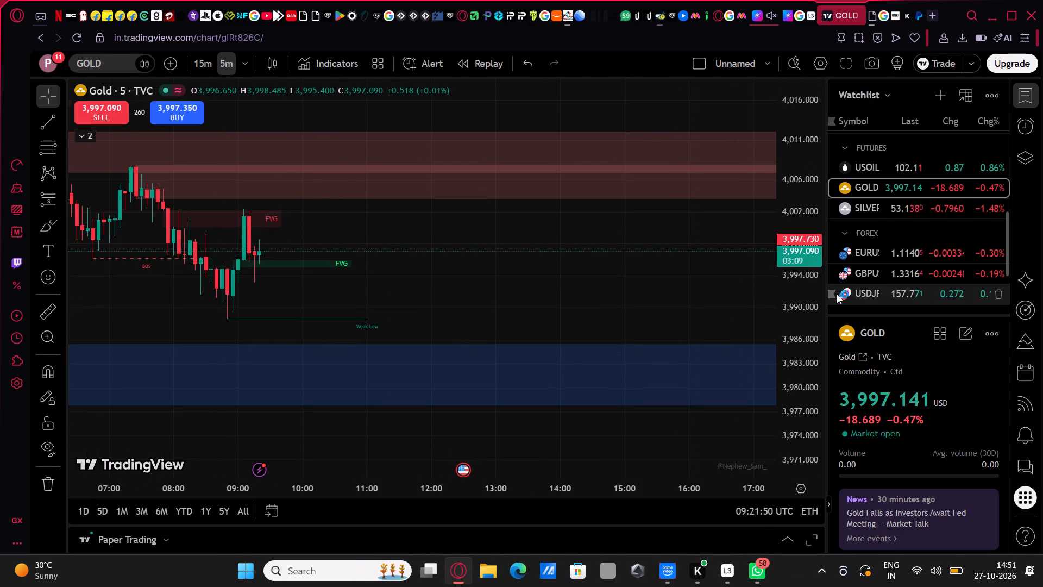
Open the EURUSD chart from the watchlist, switch it to the 15-minute timeframe and examine the recent decline and the supply zones above price.
{"action": "left_click", "coordinate": [871, 257]}
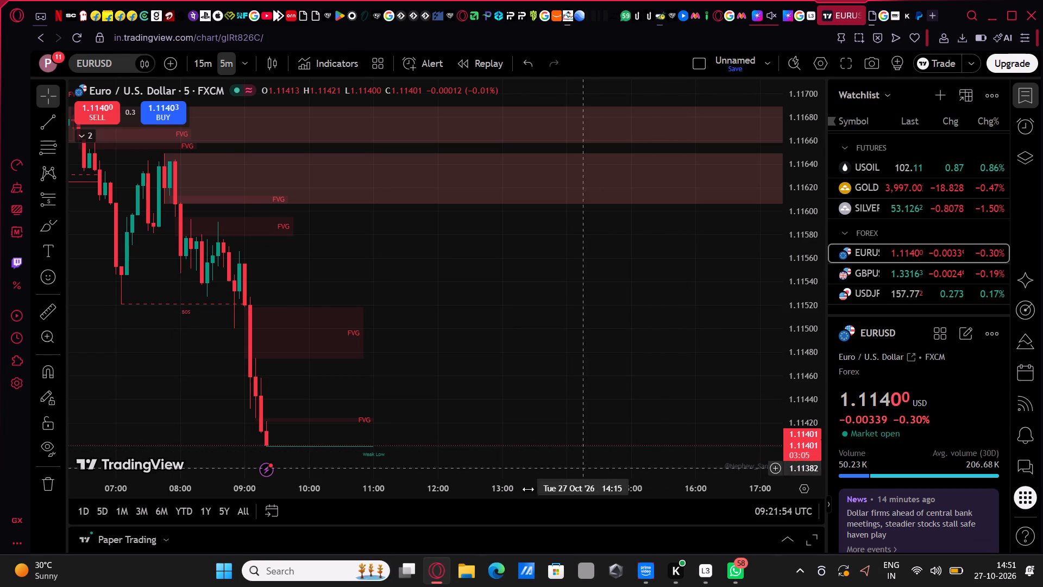
{"action": "left_click_drag", "start_coordinate": [523, 492], "coordinate": [718, 478]}
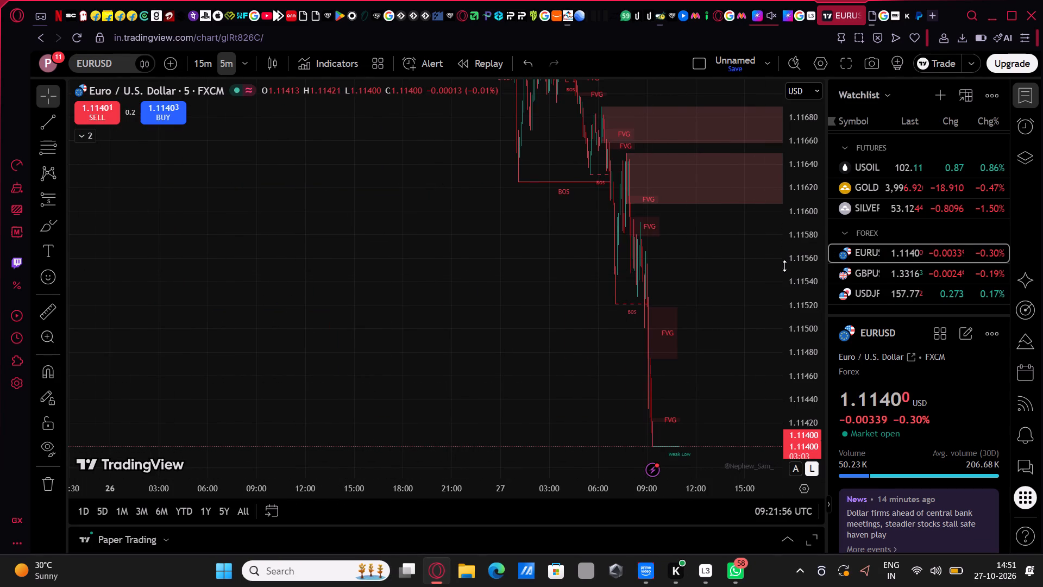
{"action": "left_click", "coordinate": [204, 67]}
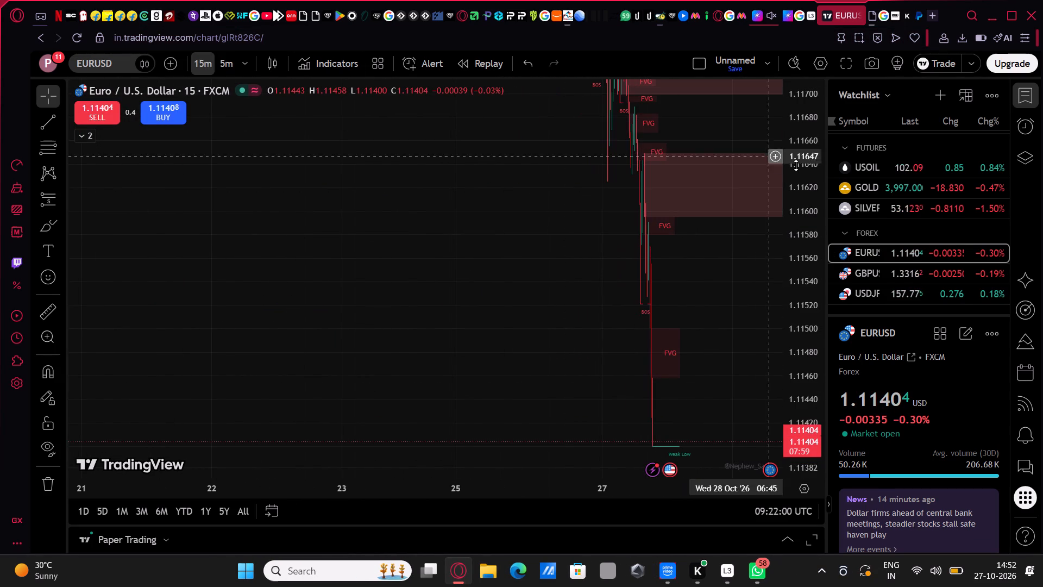
{"action": "left_click_drag", "start_coordinate": [796, 166], "coordinate": [841, 497]}
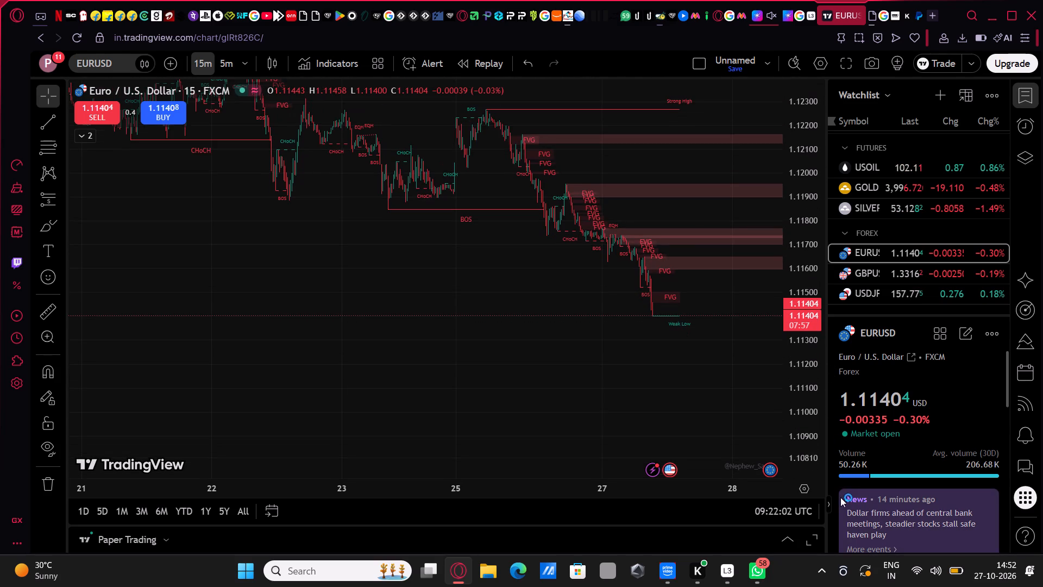
{"action": "left_click_drag", "start_coordinate": [563, 397], "coordinate": [663, 463]}
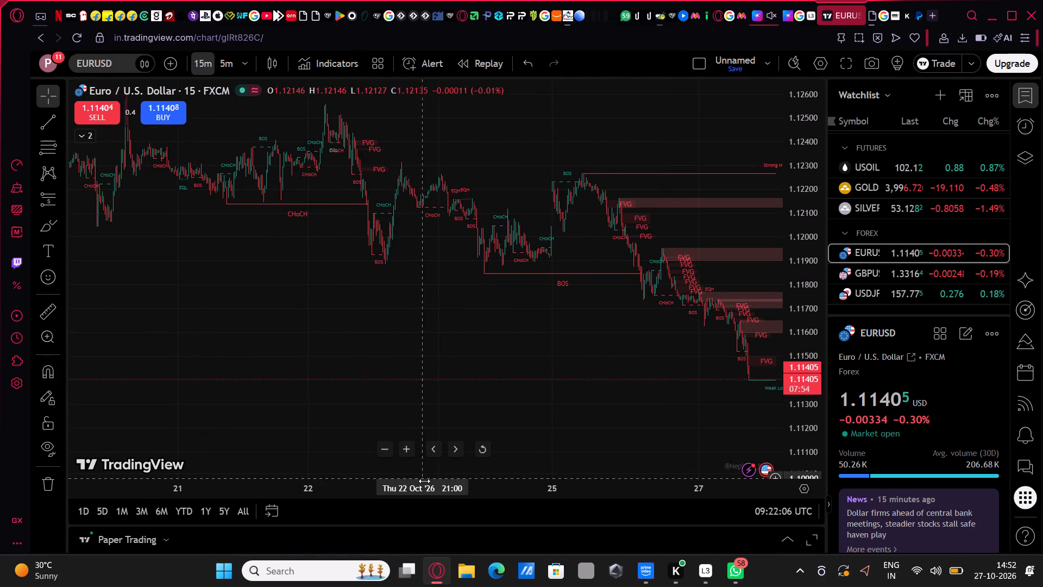
{"action": "left_click_drag", "start_coordinate": [424, 482], "coordinate": [665, 468]}
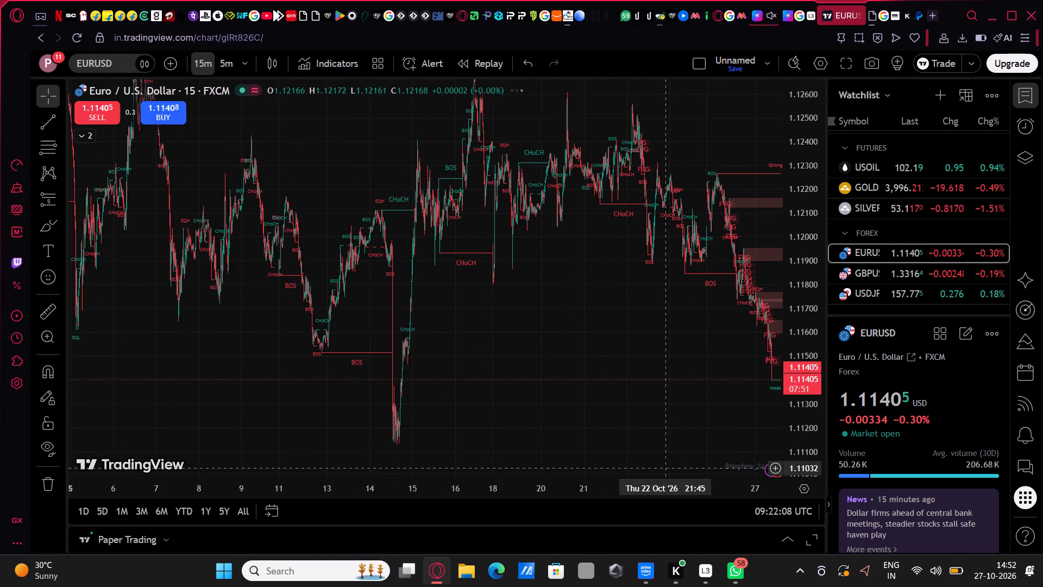
{"action": "left_click_drag", "start_coordinate": [634, 415], "coordinate": [449, 427]}
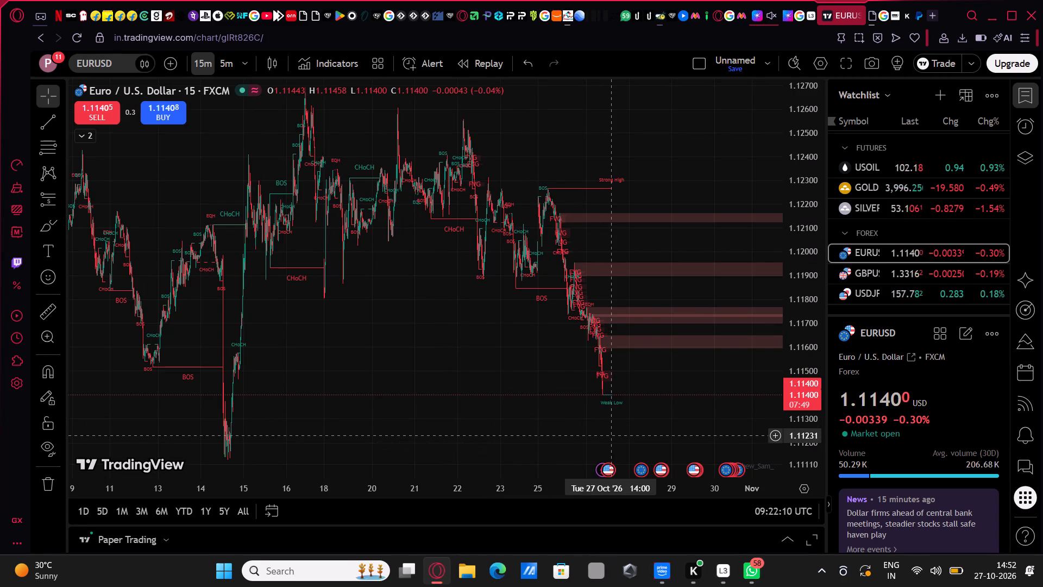
{"action": "left_click_drag", "start_coordinate": [532, 492], "coordinate": [369, 500]}
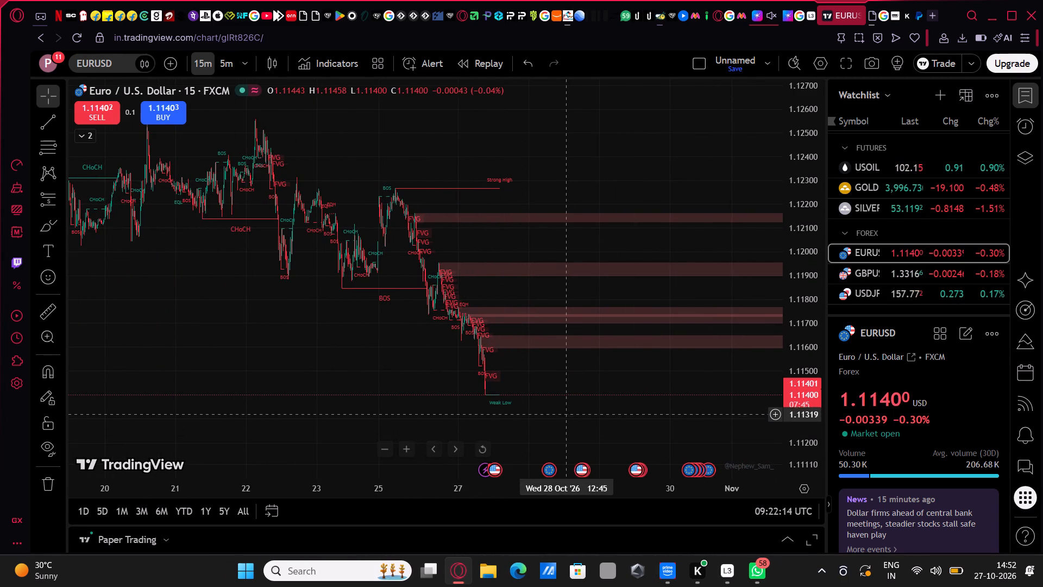
{"action": "left_click_drag", "start_coordinate": [527, 488], "coordinate": [339, 504]}
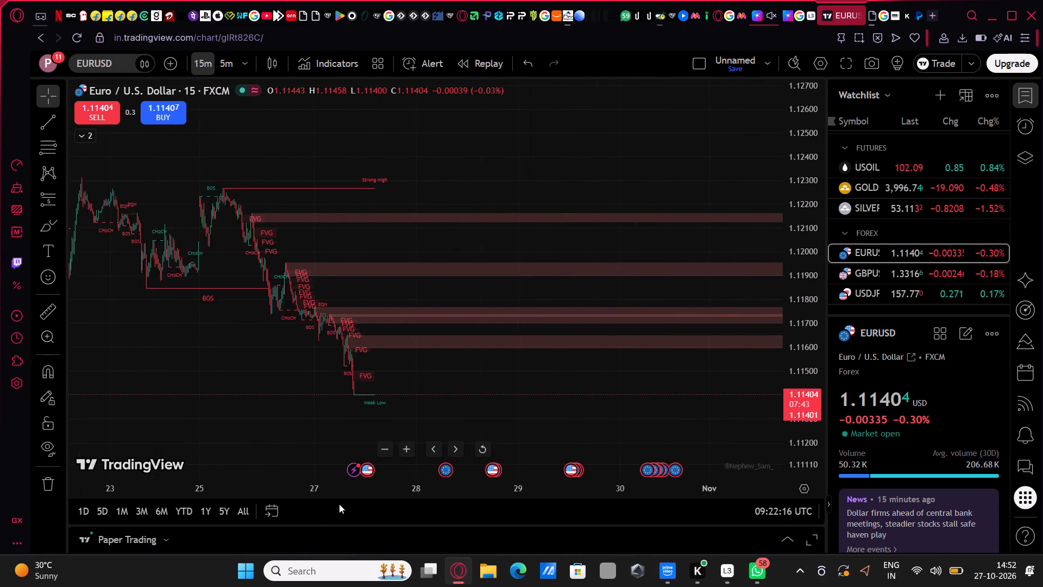
{"action": "left_click_drag", "start_coordinate": [339, 504], "coordinate": [303, 508]}
{"action": "left_click_drag", "start_coordinate": [392, 404], "coordinate": [566, 375]}
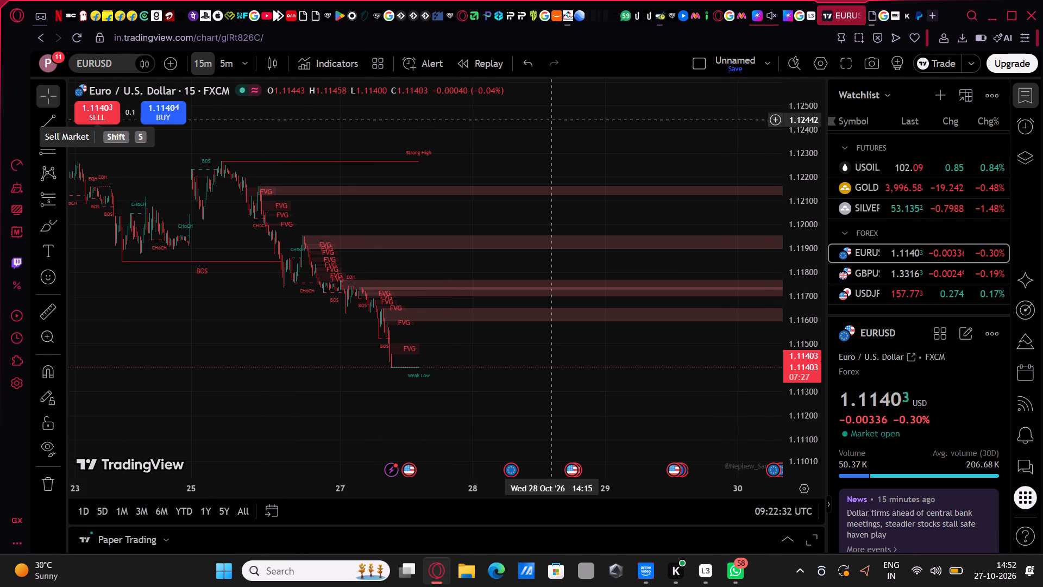
Open the GBPUSD chart from the watchlist and prepare a market sell order with a stop loss at 1.33269.
{"action": "left_click", "coordinate": [894, 269]}
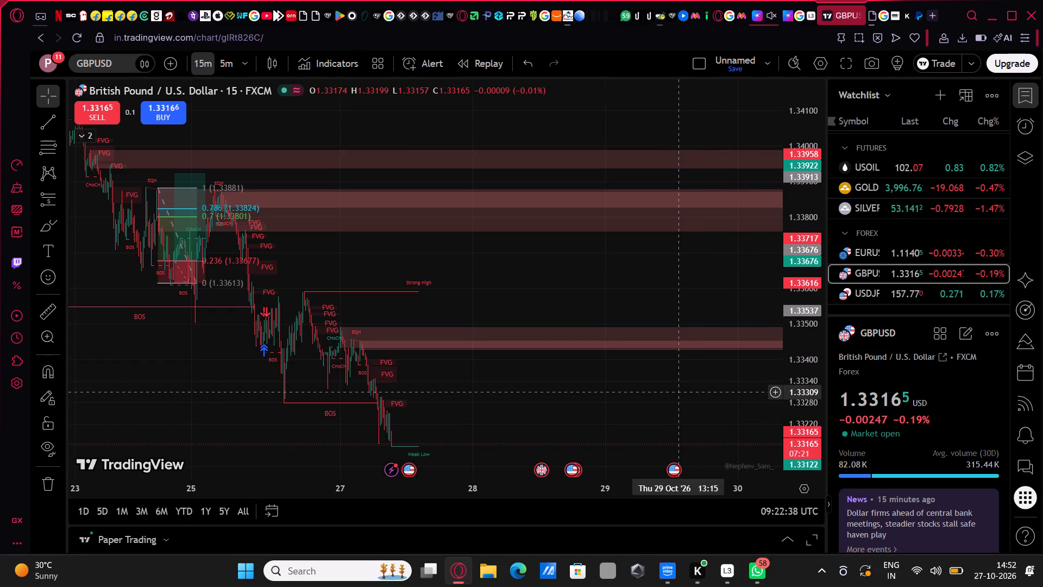
{"action": "left_click_drag", "start_coordinate": [678, 391], "coordinate": [737, 286]}
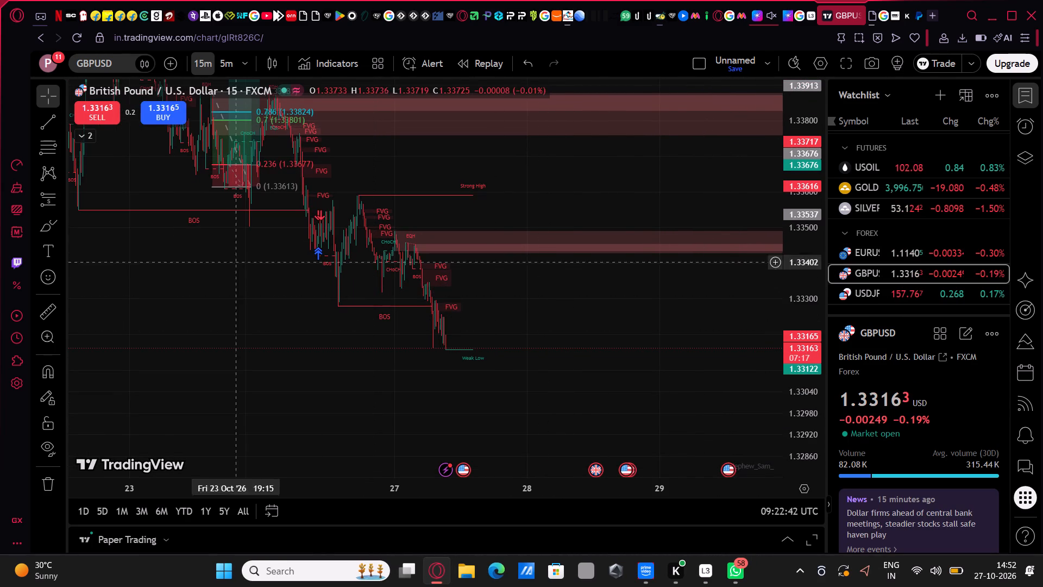
{"action": "left_click", "coordinate": [103, 108]}
{"action": "left_click", "coordinate": [103, 108]}
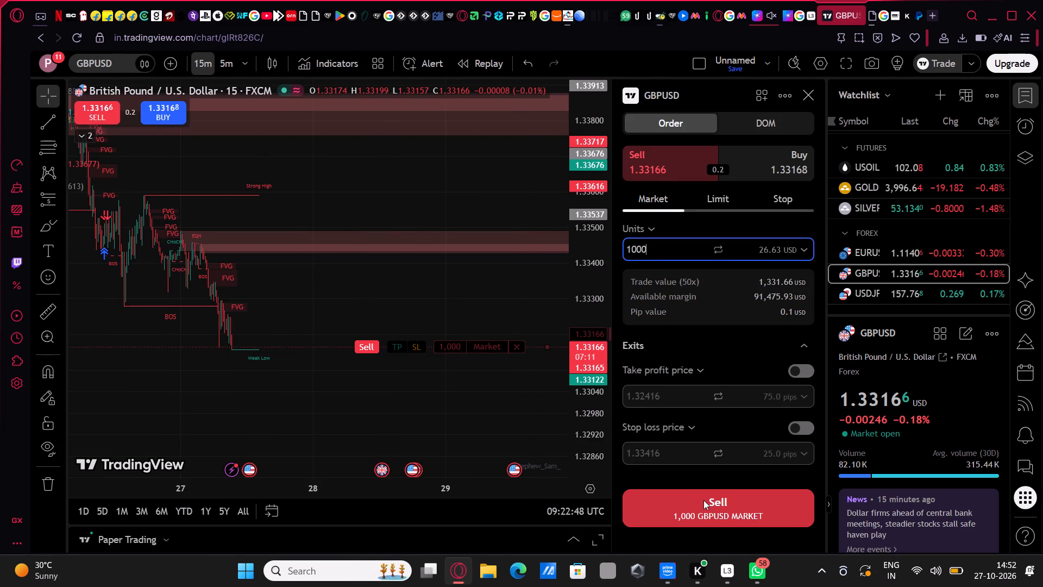
{"action": "left_click_drag", "start_coordinate": [412, 347], "coordinate": [416, 328]}
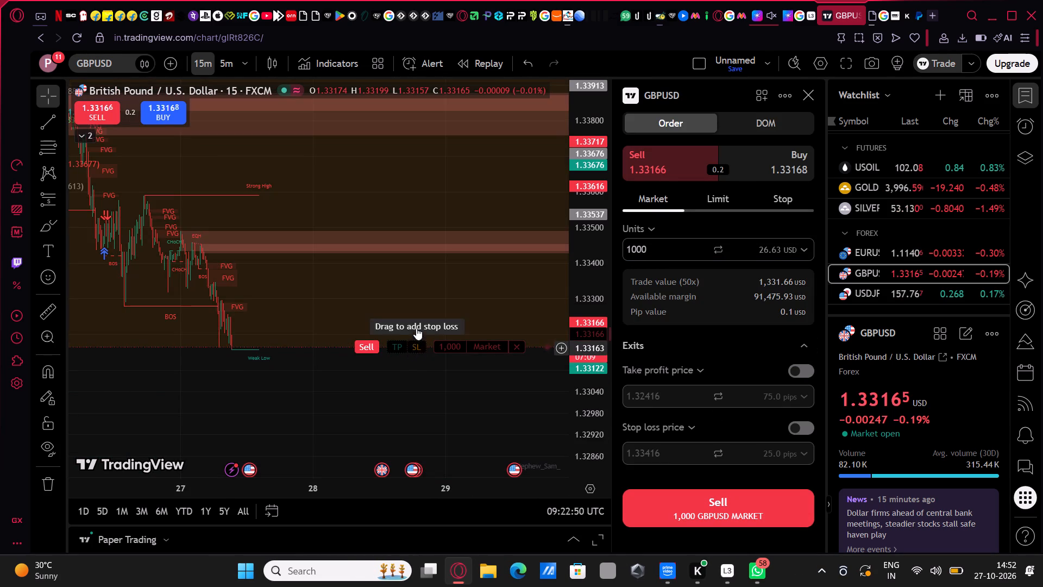
{"action": "left_click_drag", "start_coordinate": [416, 328], "coordinate": [416, 309]}
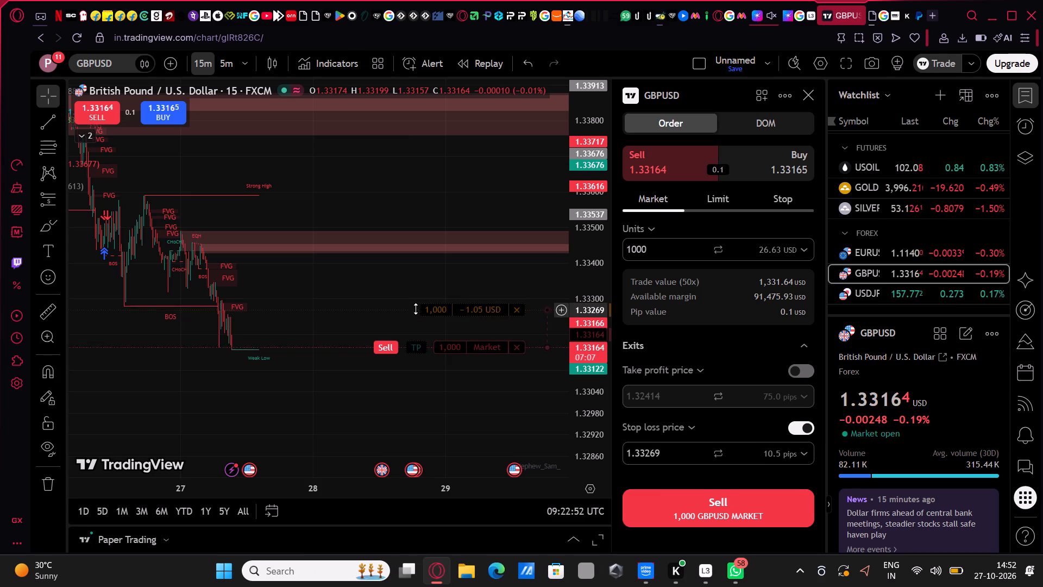
Set the order size to 1,000,000 units and place the GBPUSD market sell order.
{"action": "left_click", "coordinate": [661, 247]}
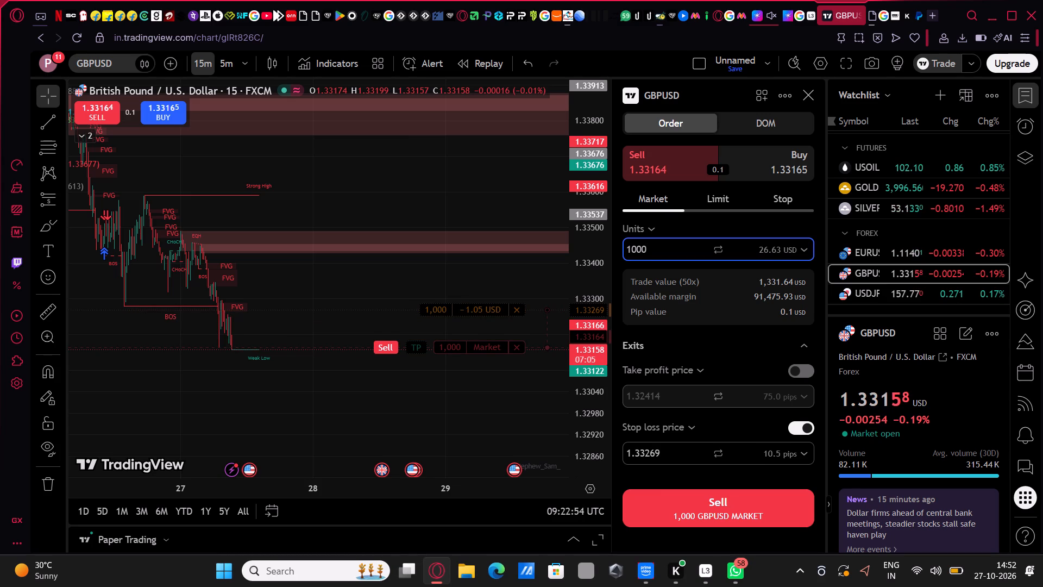
{"action": "key", "text": "minus"}
{"action": "key", "text": "BackSpace"}
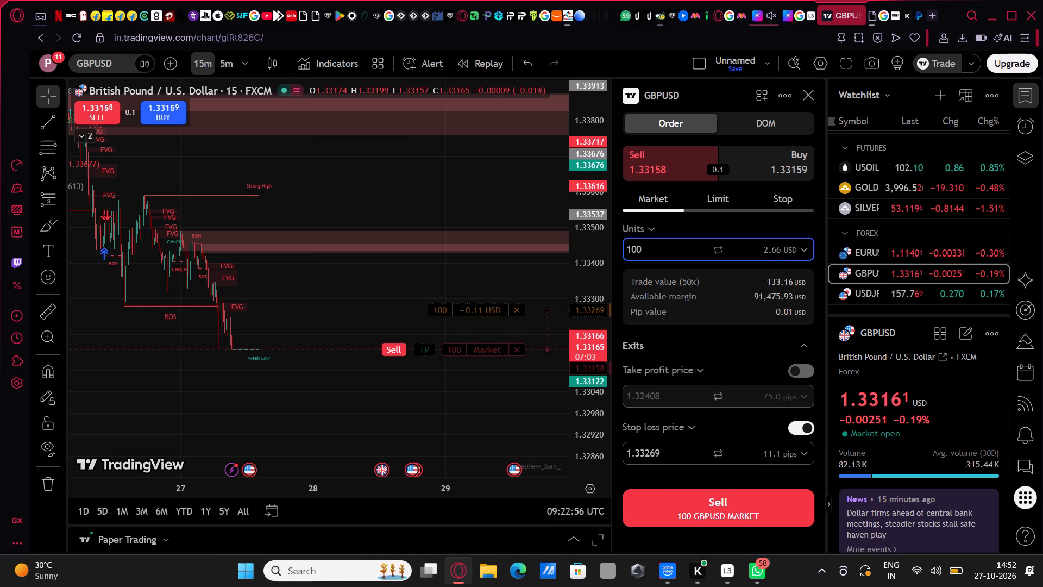
{"action": "type", "text": "000"}
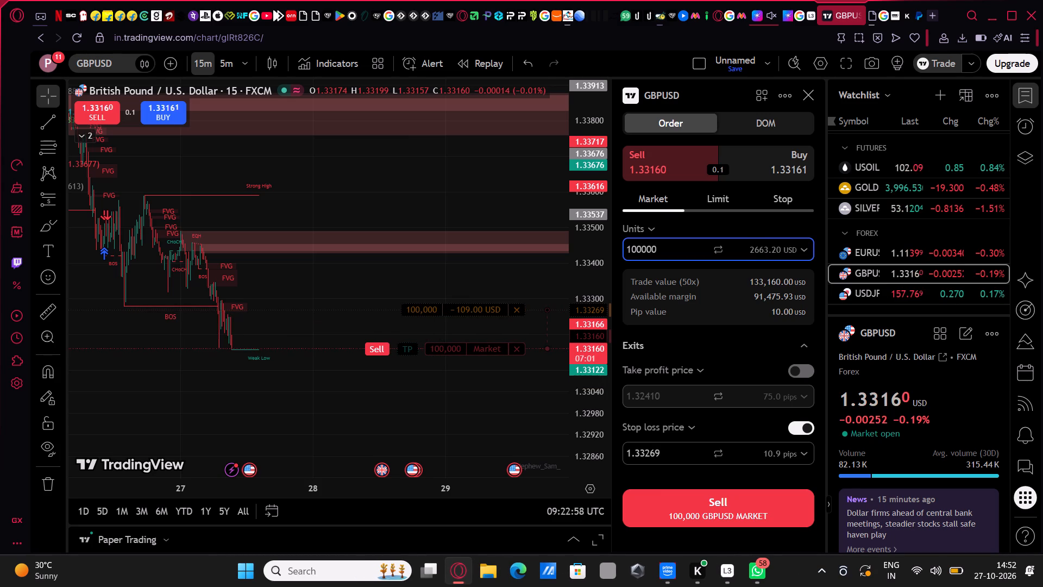
{"action": "key", "text": "0"}
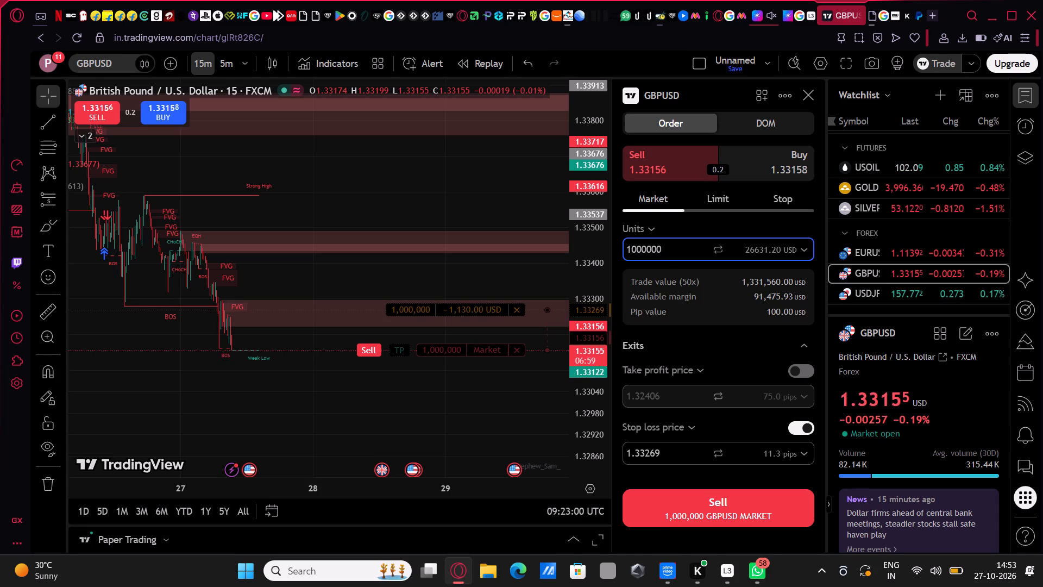
{"action": "left_click", "coordinate": [685, 504]}
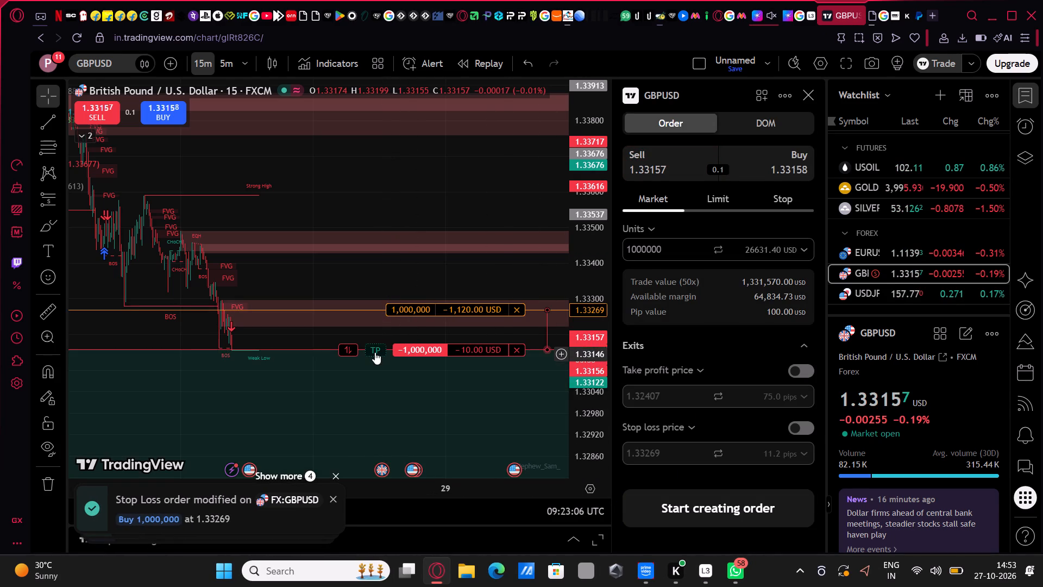
Add a take profit at 1.32802 to the GBPUSD short position, apply it and close the order form.
{"action": "left_click_drag", "start_coordinate": [374, 351], "coordinate": [387, 451]}
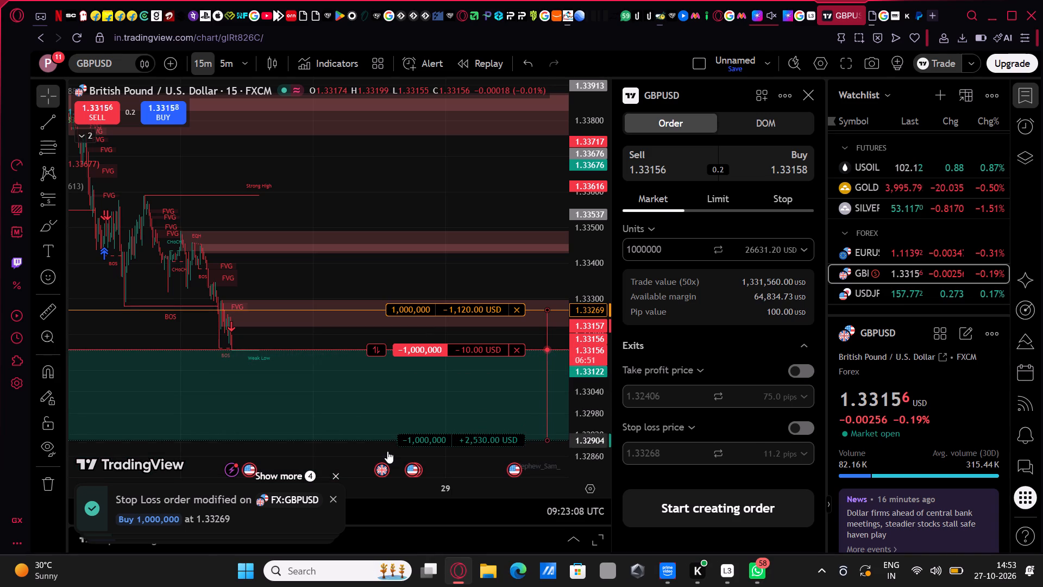
{"action": "left_click_drag", "start_coordinate": [387, 451], "coordinate": [389, 477]}
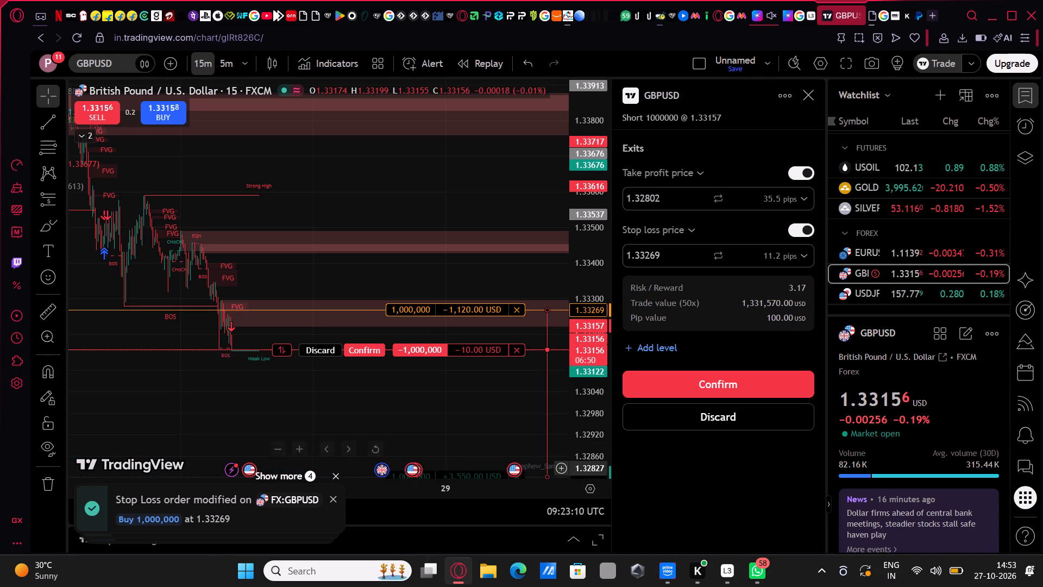
{"action": "left_click_drag", "start_coordinate": [424, 222], "coordinate": [466, 106]}
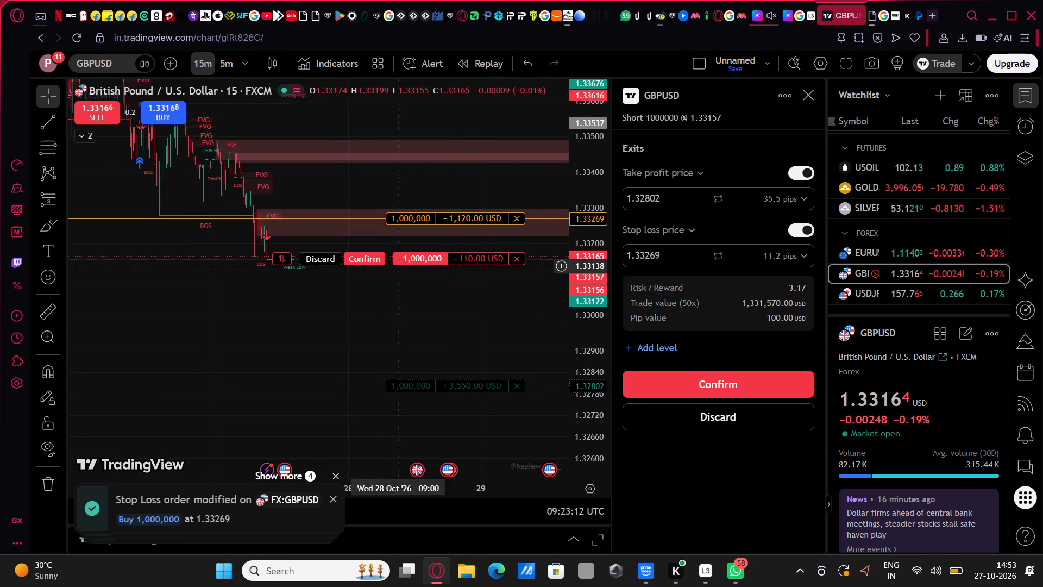
{"action": "left_click", "coordinate": [369, 263]}
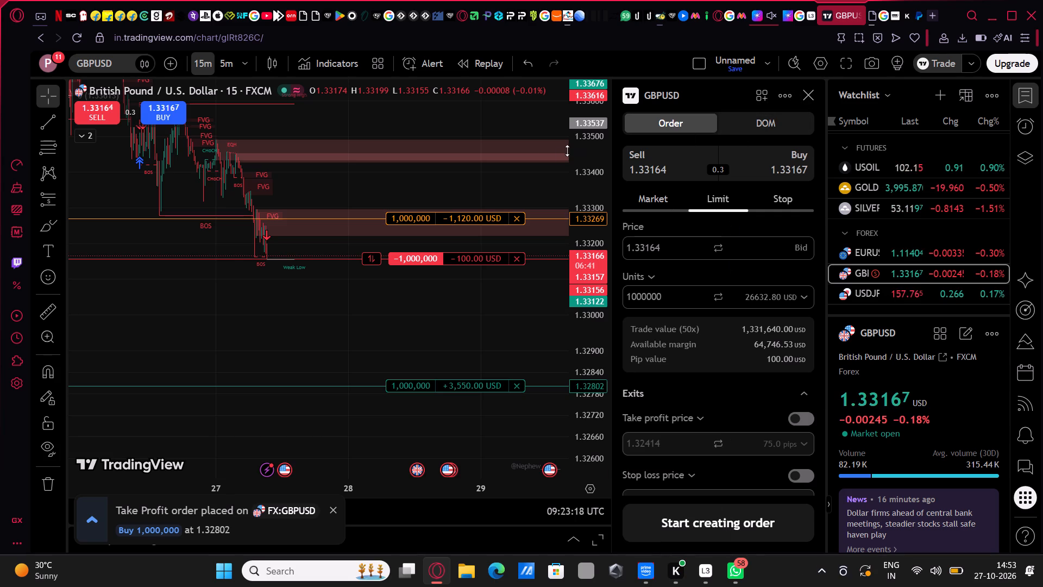
{"action": "left_click", "coordinate": [803, 97]}
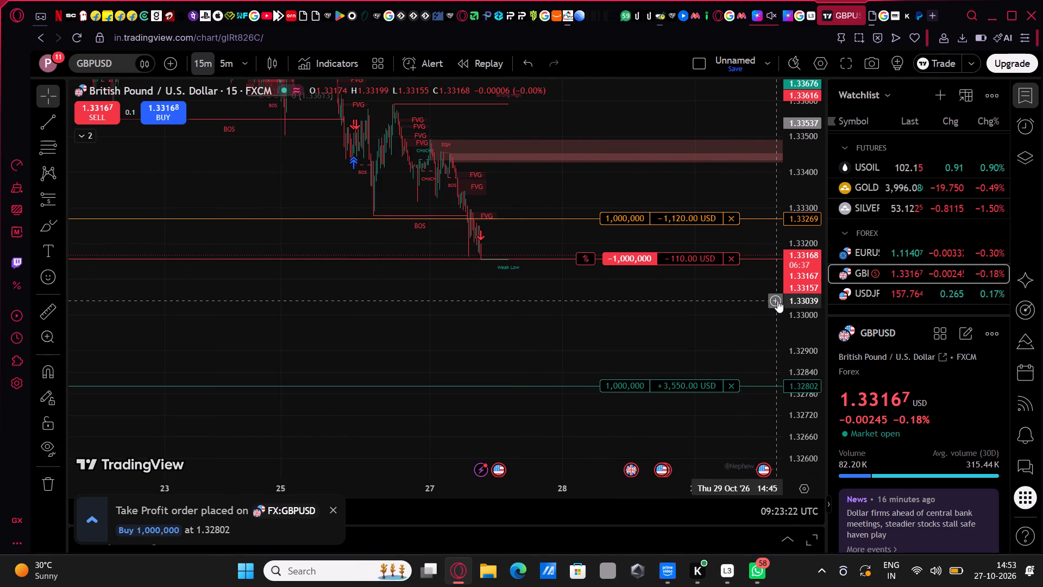
Return to the GOLD chart from the watchlist to view its 15-minute price action.
{"action": "left_click", "coordinate": [874, 189]}
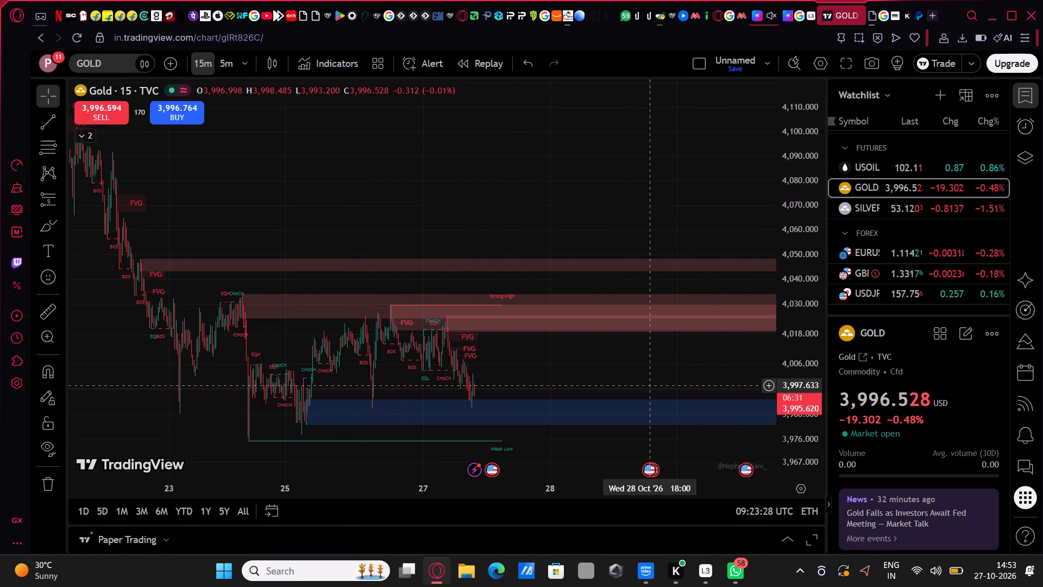
Switch to the Prime Video window and close it.
{"action": "left_click", "coordinate": [678, 565]}
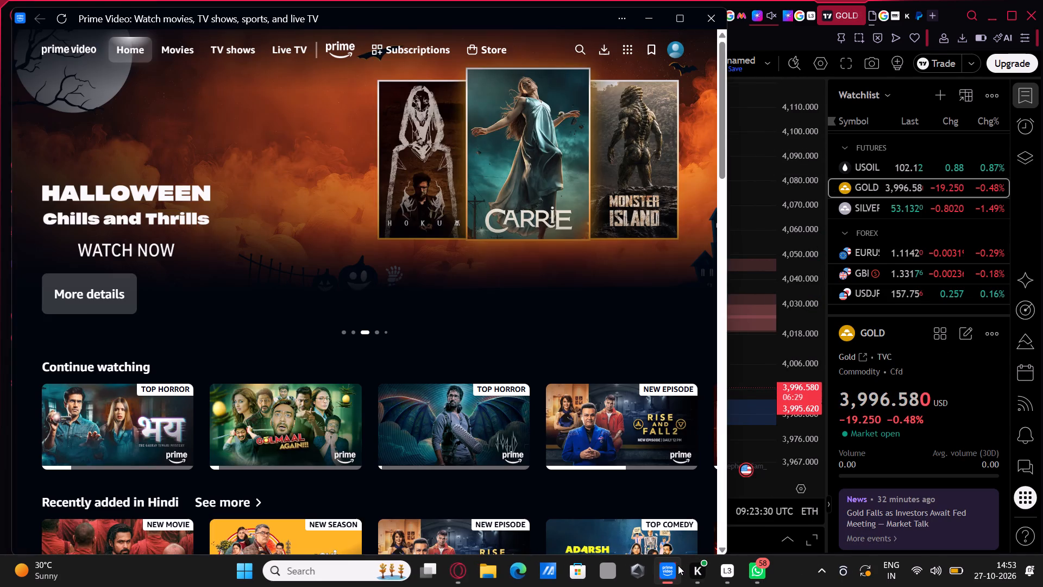
{"action": "left_click", "coordinate": [707, 23]}
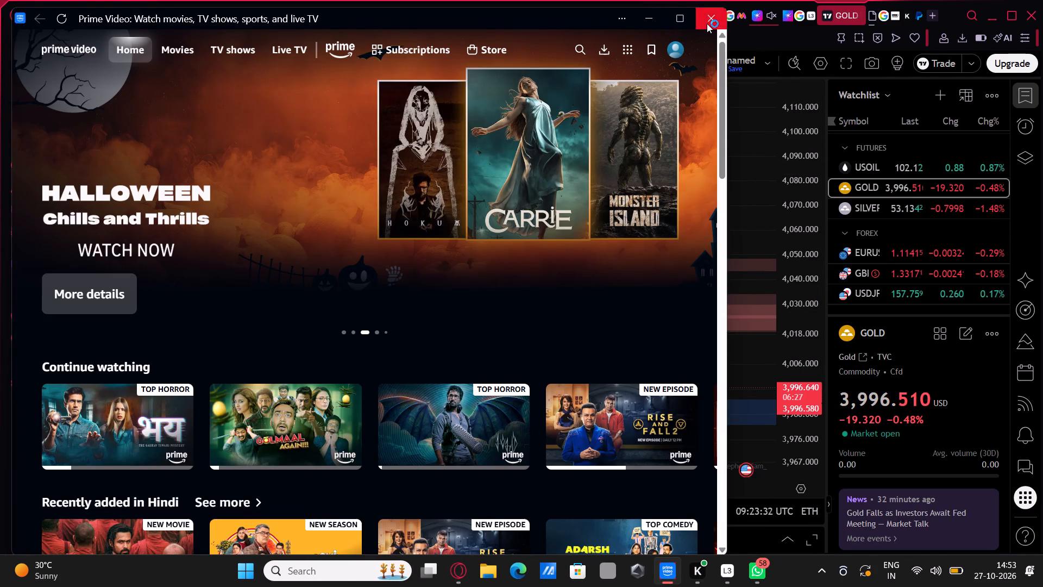